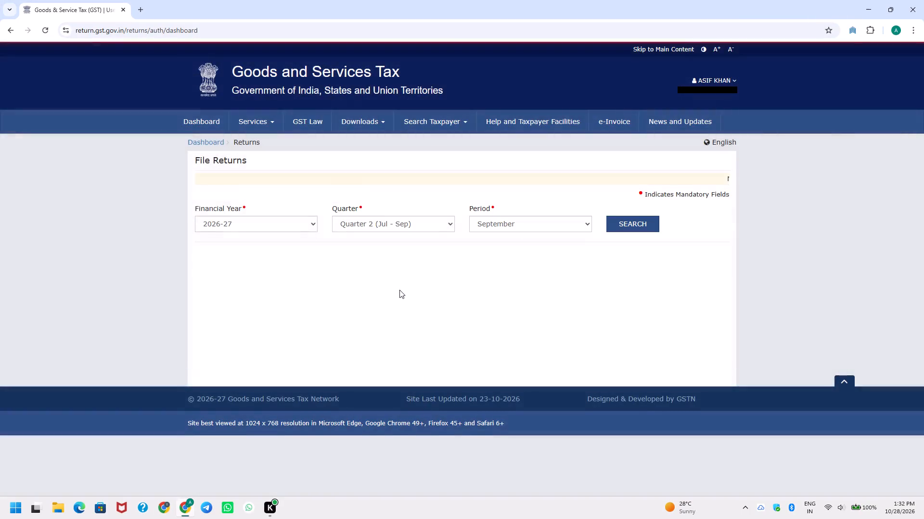
# Search the returns for financial year 2025-26, Quarter 4 (Jan - Mar), period March.
pyautogui.click(388, 226)
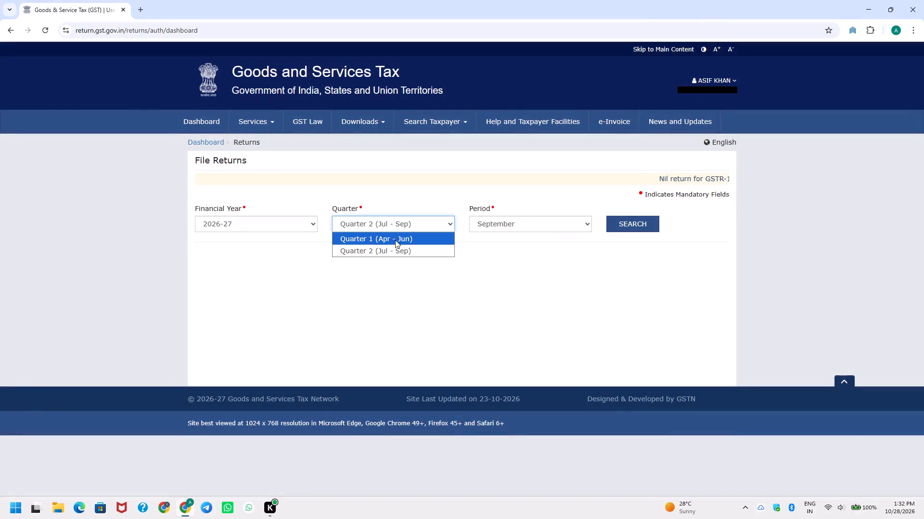
pyautogui.click(287, 224)
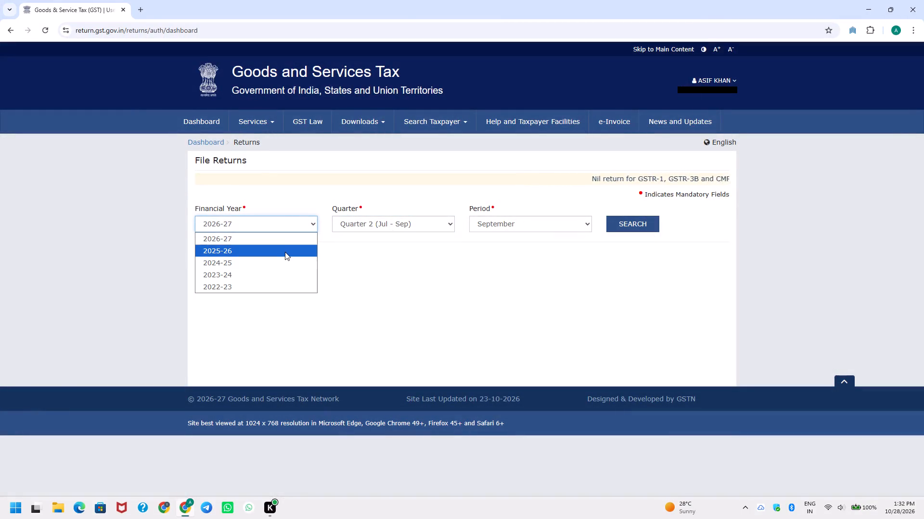
pyautogui.click(285, 253)
pyautogui.click(643, 224)
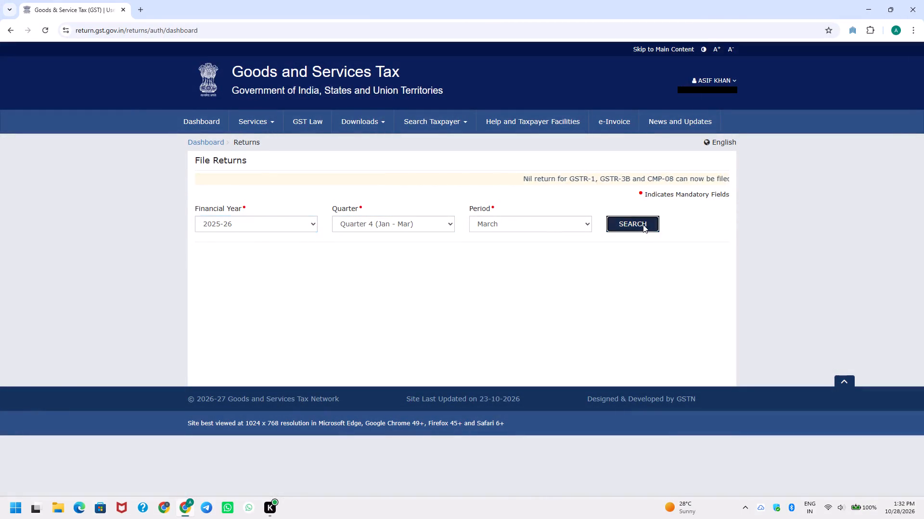
# Open the quarterly GSTR-3B return for online preparation and dismiss its system generated summary.
pyautogui.scroll(-6, 597, 286)
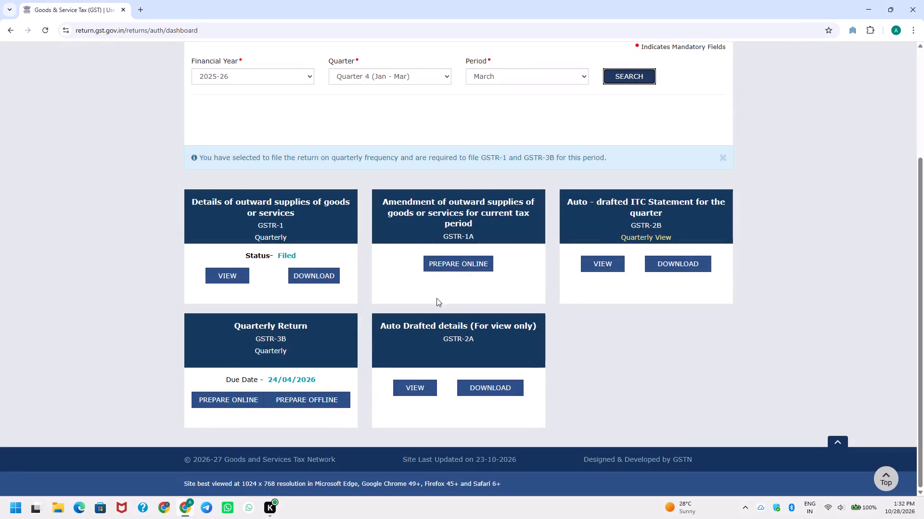
pyautogui.click(321, 334)
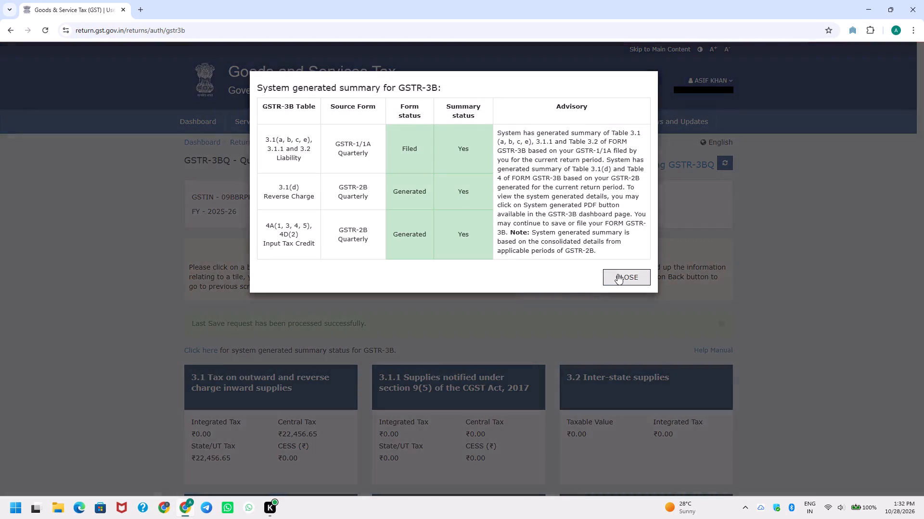
pyautogui.click(618, 274)
# Proceed from the GSTR-3B summary page to the payment of tax.
pyautogui.scroll(-5, 573, 328)
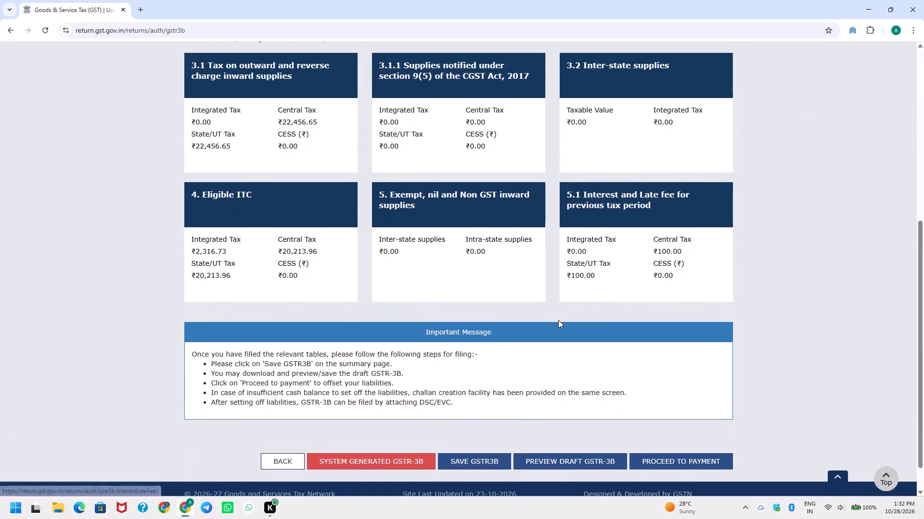
pyautogui.scroll(-1, 537, 322)
pyautogui.click(665, 441)
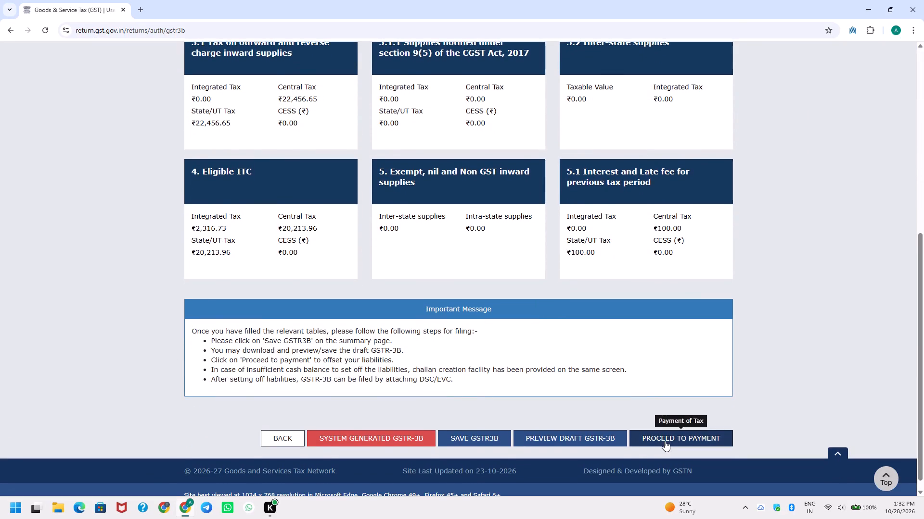
# Review the cash required for the GSTR-3B liabilities, request payment and credit posting to the ledger, and accept creating a challan.
pyautogui.scroll(-6, 636, 374)
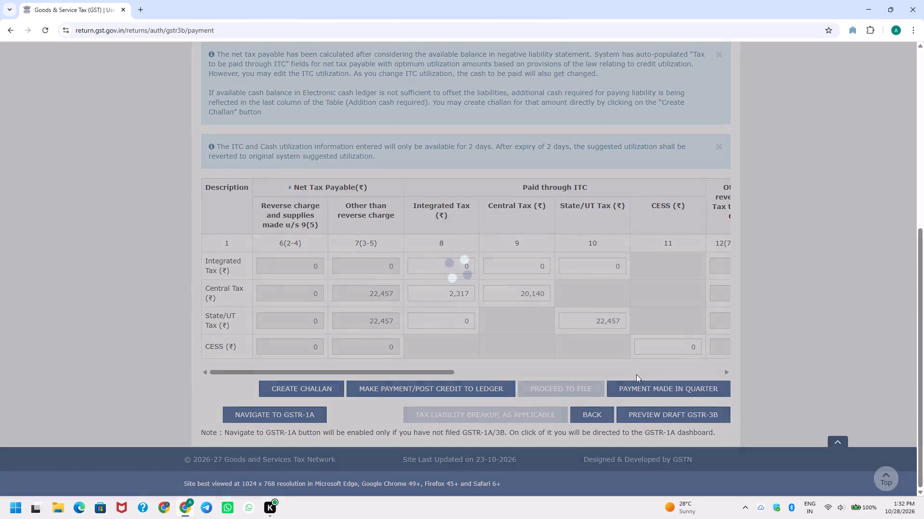
pyautogui.click(415, 373)
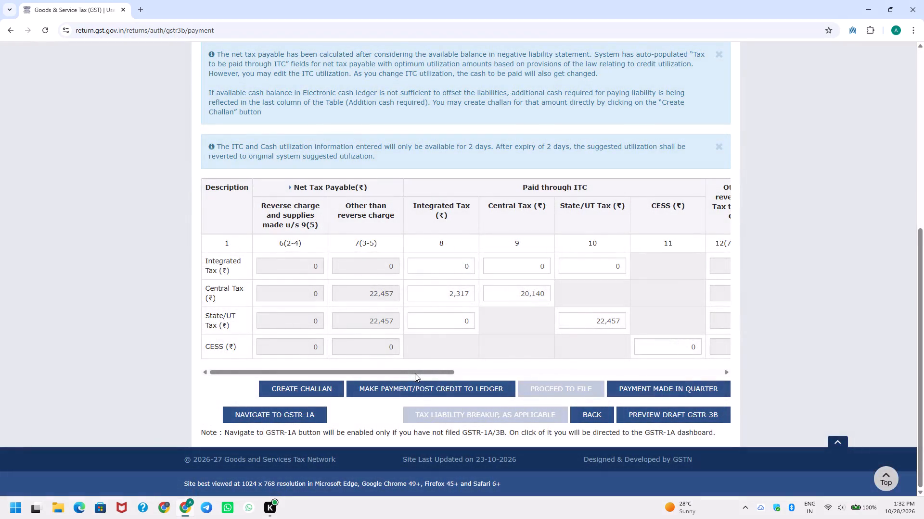
pyautogui.moveTo(415, 373); pyautogui.dragTo(713, 377)
pyautogui.click(445, 386)
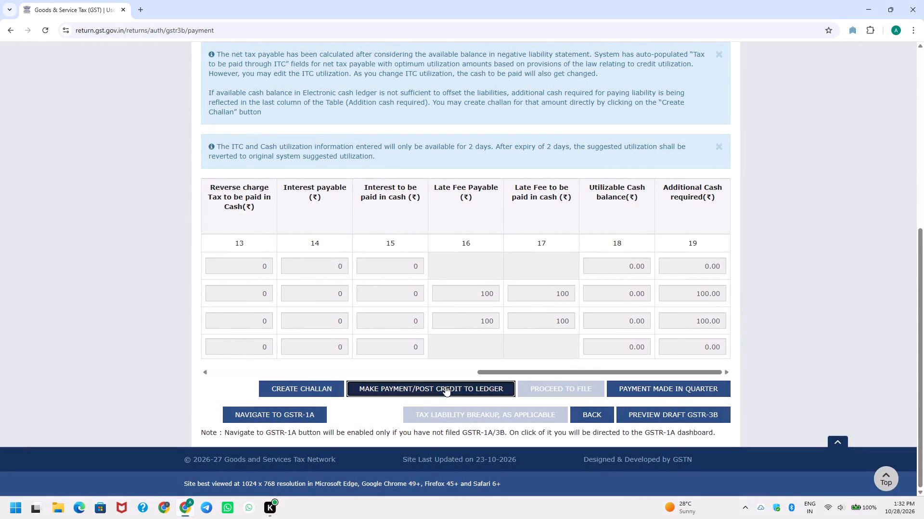
pyautogui.click(482, 245)
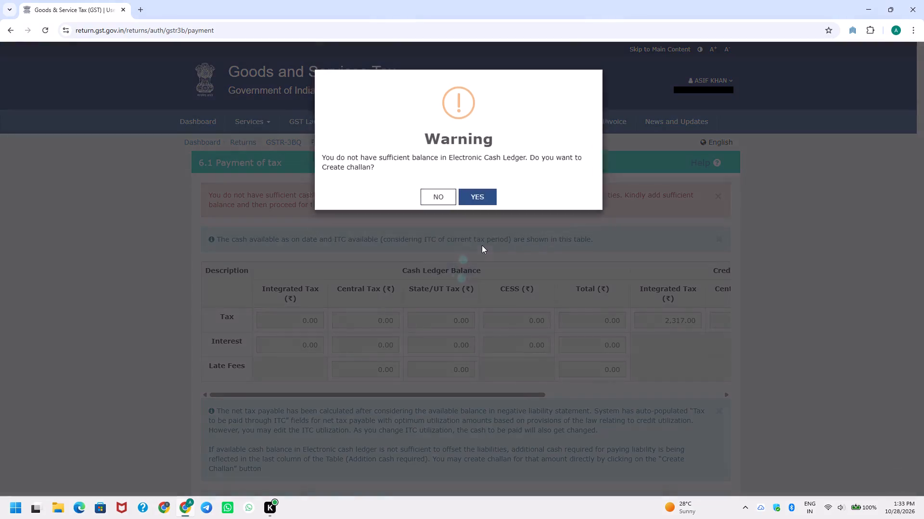
pyautogui.click(475, 197)
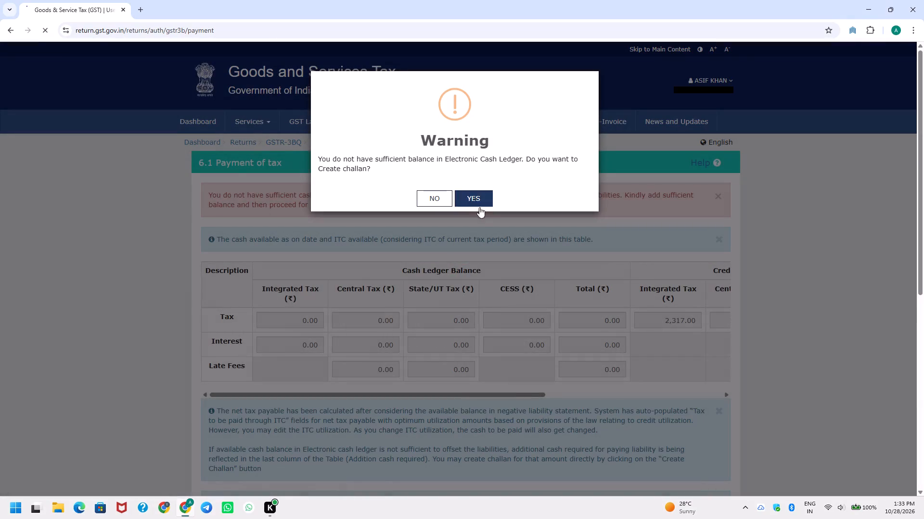
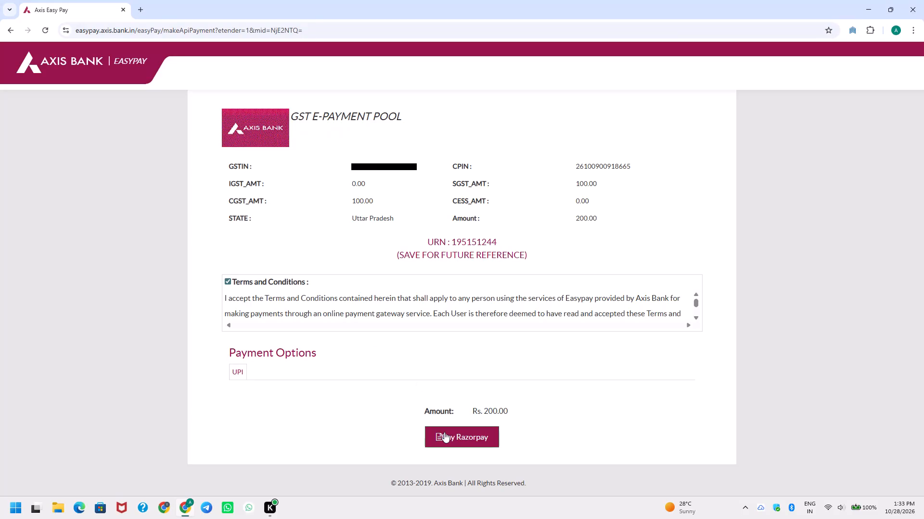
# Proceed to the Razorpay payment of the Rs. 200.00 GST challan amount from the Axis Bank payment page.
pyautogui.click(445, 432)
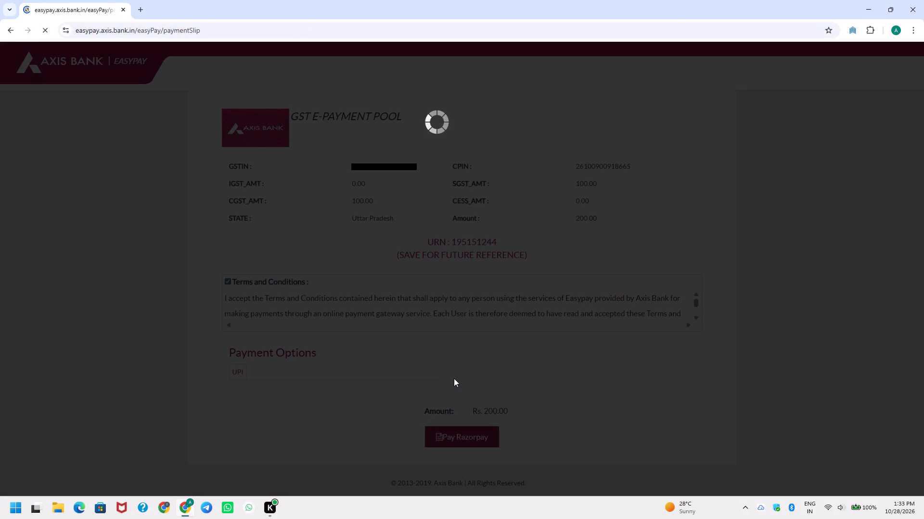
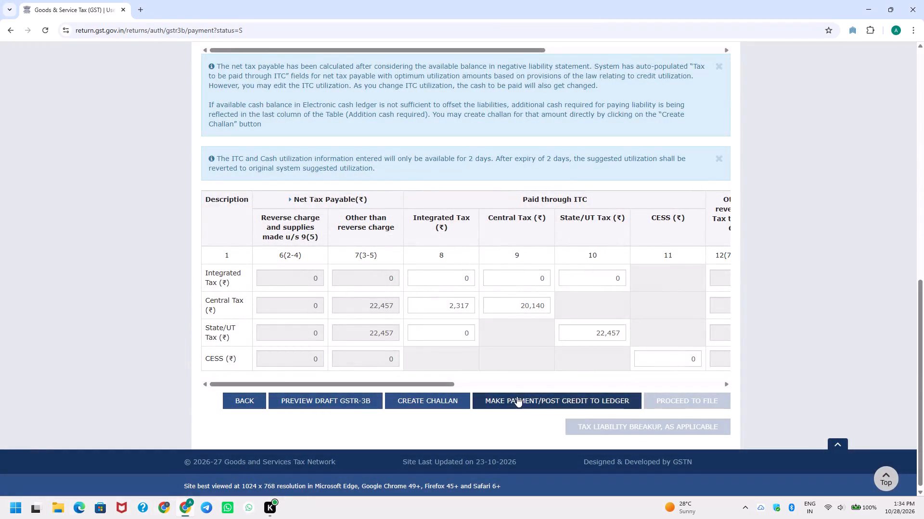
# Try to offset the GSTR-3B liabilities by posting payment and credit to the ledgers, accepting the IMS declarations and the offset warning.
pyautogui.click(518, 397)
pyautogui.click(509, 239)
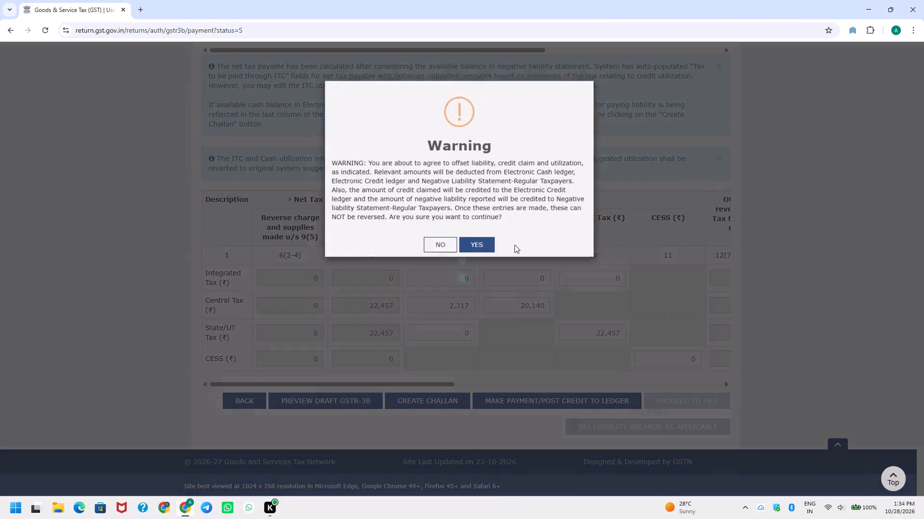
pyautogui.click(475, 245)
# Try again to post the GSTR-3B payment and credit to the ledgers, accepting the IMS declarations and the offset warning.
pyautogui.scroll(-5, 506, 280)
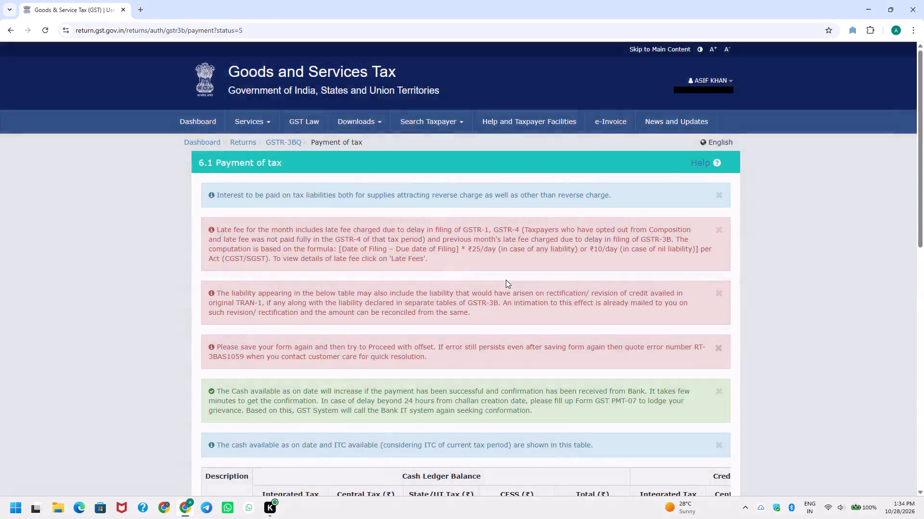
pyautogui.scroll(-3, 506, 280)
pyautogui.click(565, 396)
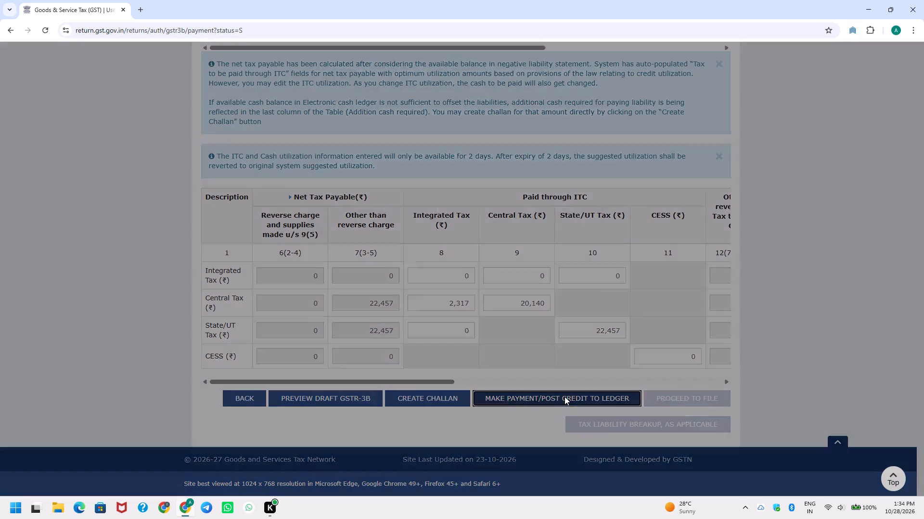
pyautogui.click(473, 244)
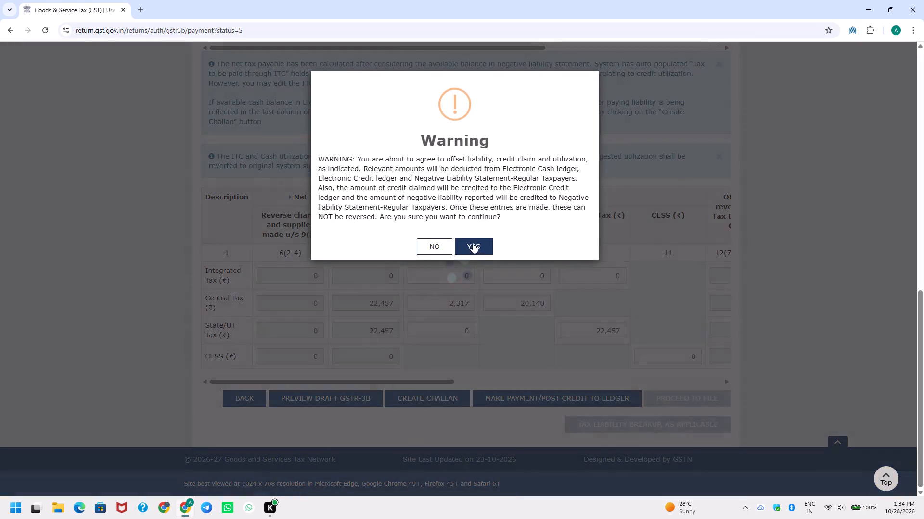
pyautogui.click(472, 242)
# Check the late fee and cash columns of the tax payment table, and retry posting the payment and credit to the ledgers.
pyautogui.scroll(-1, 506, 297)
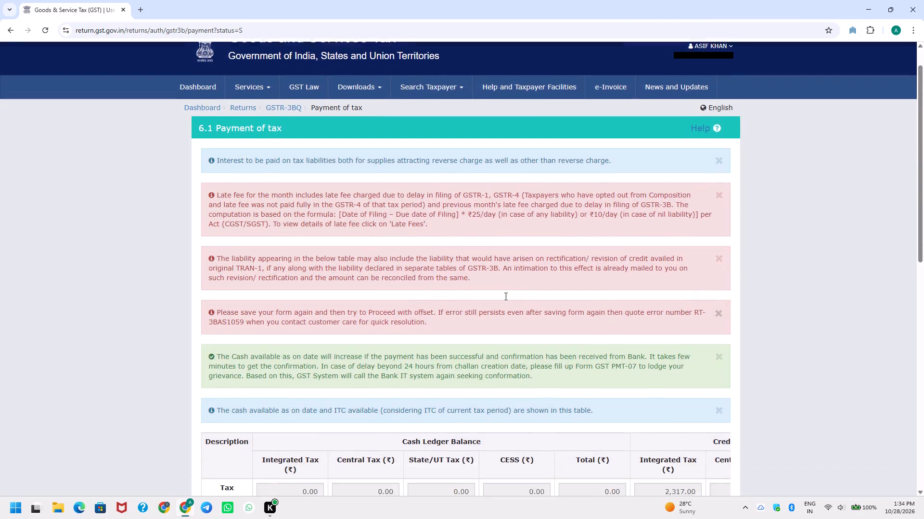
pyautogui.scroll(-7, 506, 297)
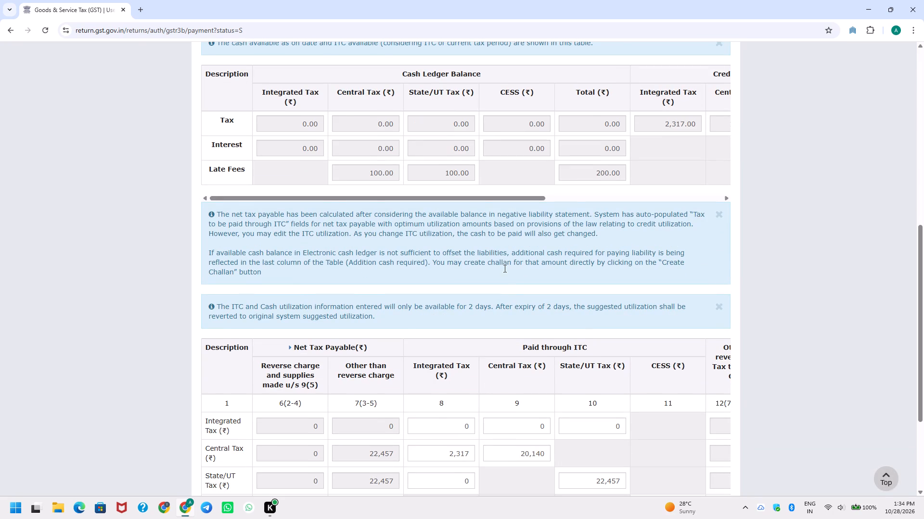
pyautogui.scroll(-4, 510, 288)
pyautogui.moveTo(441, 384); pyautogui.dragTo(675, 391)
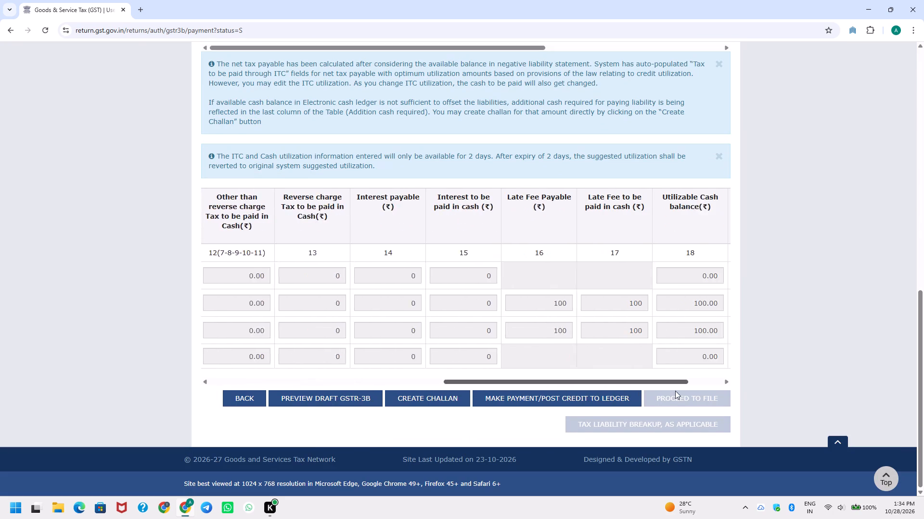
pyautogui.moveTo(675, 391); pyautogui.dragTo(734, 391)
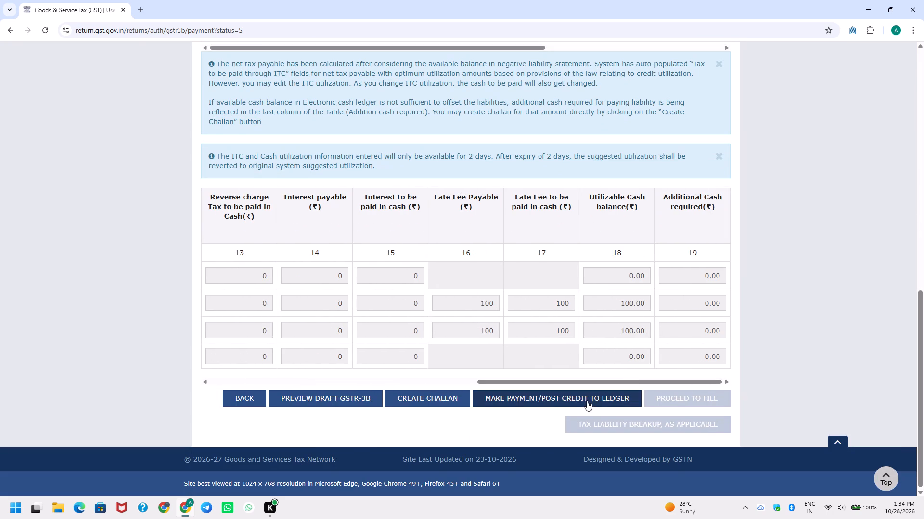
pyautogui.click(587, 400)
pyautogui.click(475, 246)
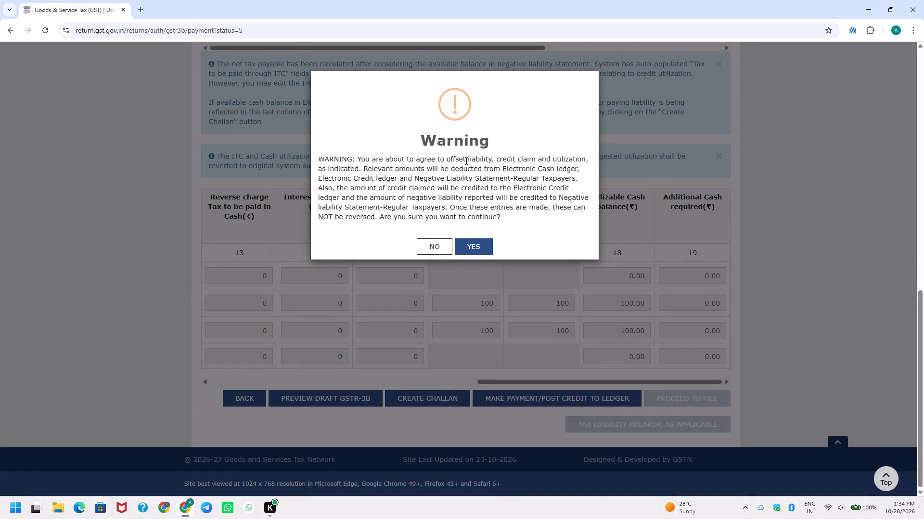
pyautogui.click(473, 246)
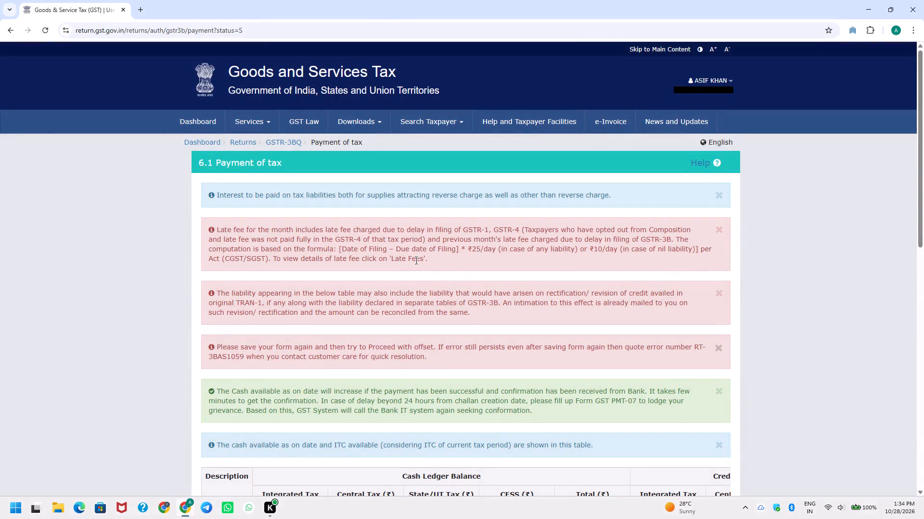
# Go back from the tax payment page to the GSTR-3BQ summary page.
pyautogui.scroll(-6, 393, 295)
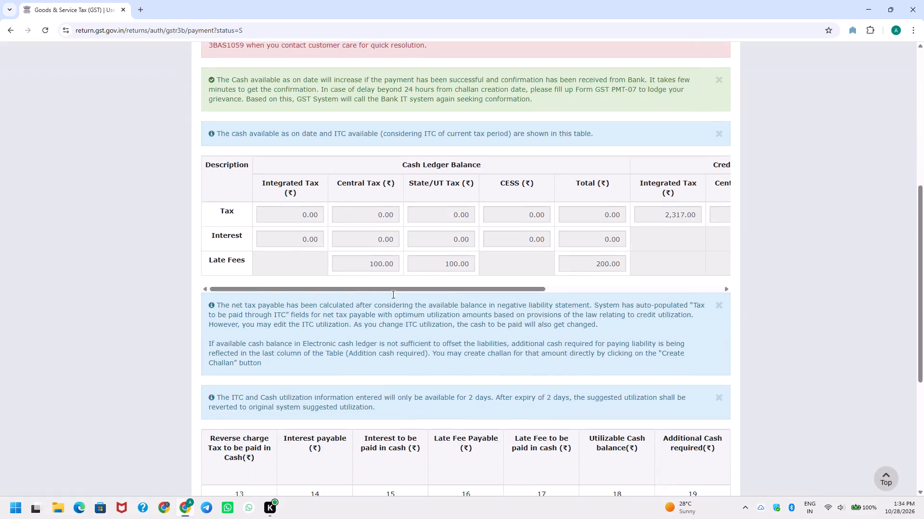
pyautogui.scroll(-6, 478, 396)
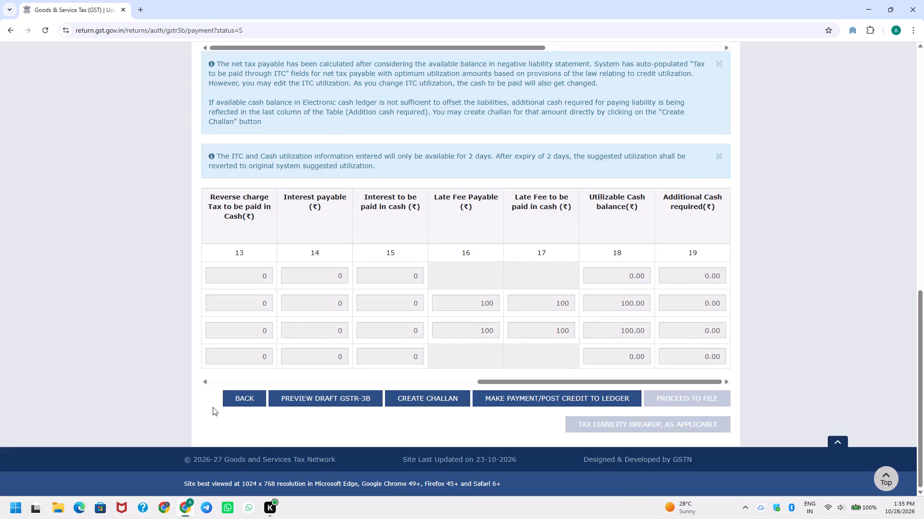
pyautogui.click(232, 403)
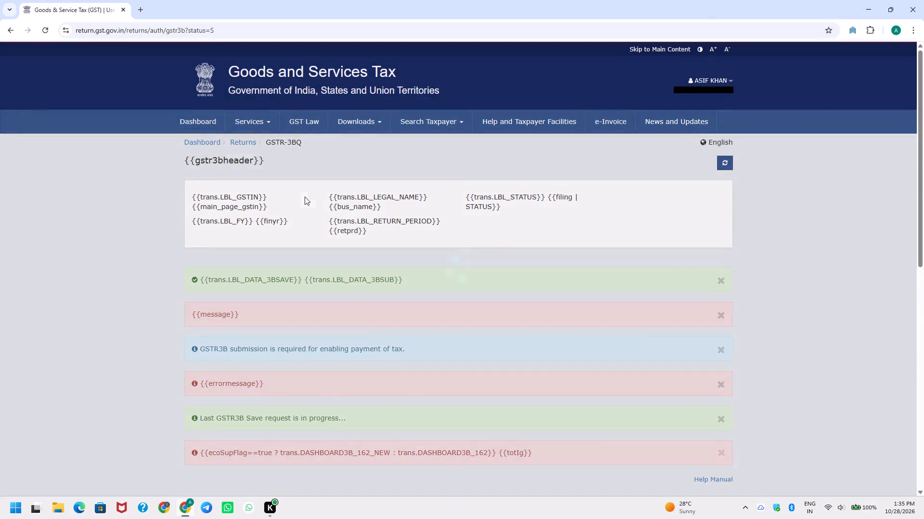
# Return to the taxpayer dashboard by reloading the GST portal from its gst.gov.in home page.
pyautogui.click(194, 123)
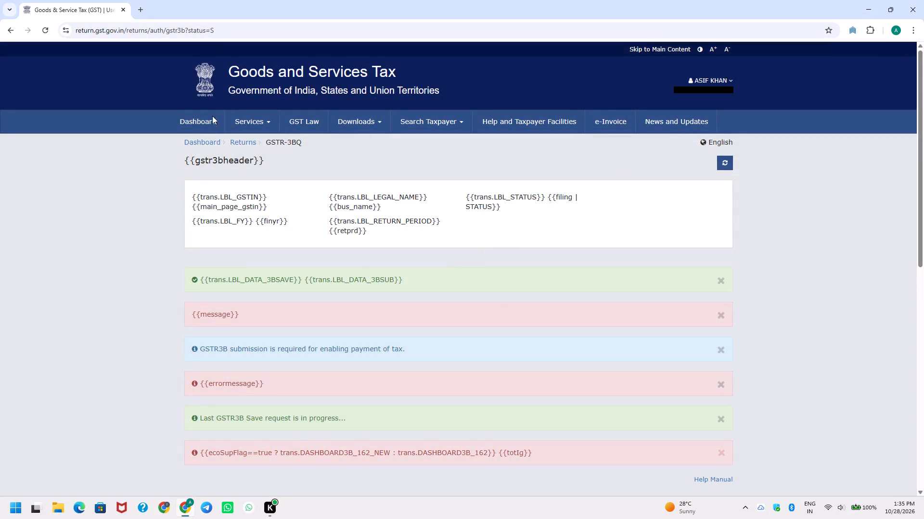
pyautogui.click(205, 120)
pyautogui.click(706, 80)
pyautogui.click(731, 84)
pyautogui.click(124, 38)
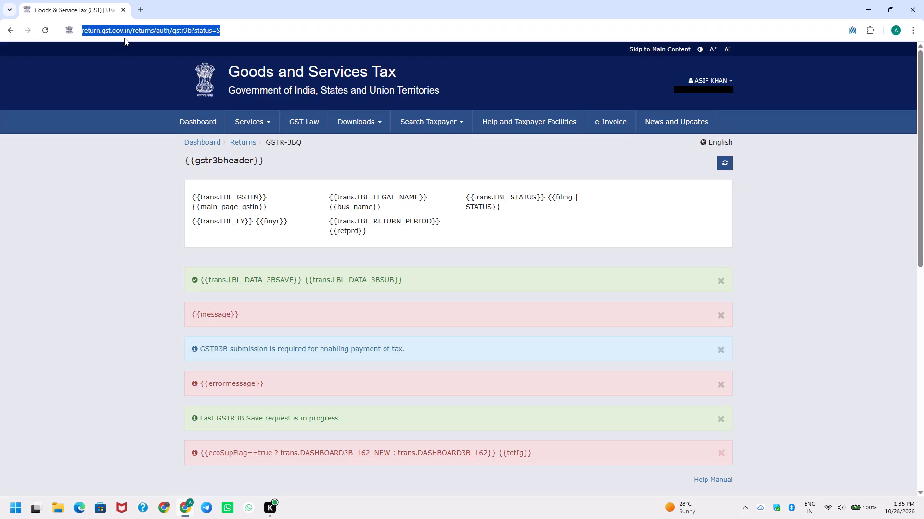
pyautogui.write('gst')
pyautogui.press('Return')
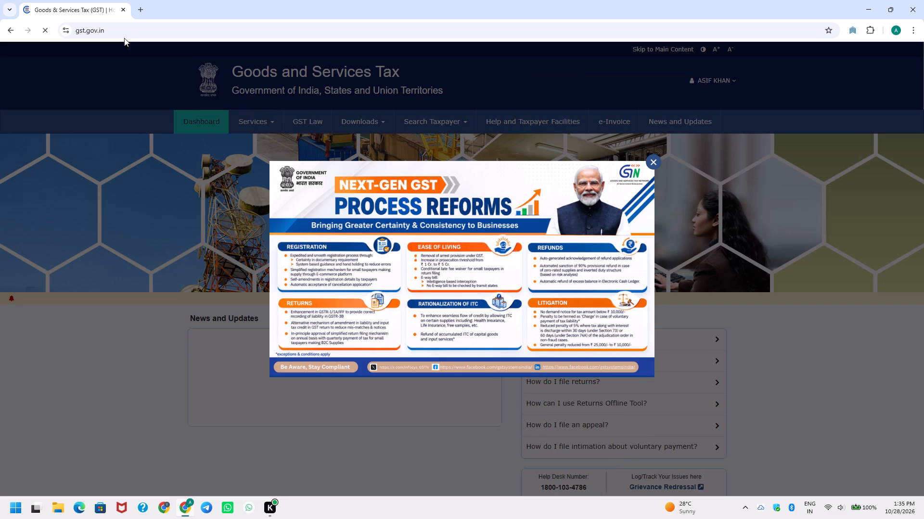
pyautogui.click(864, 157)
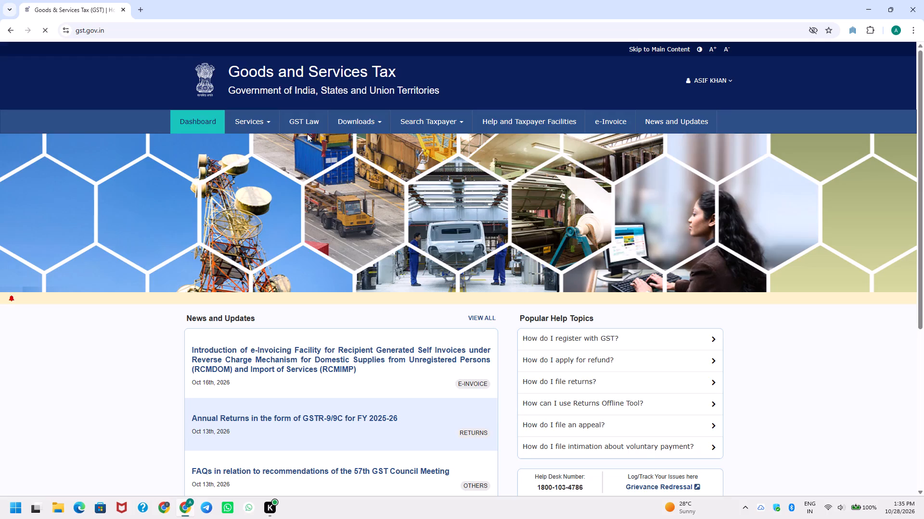
pyautogui.click(209, 119)
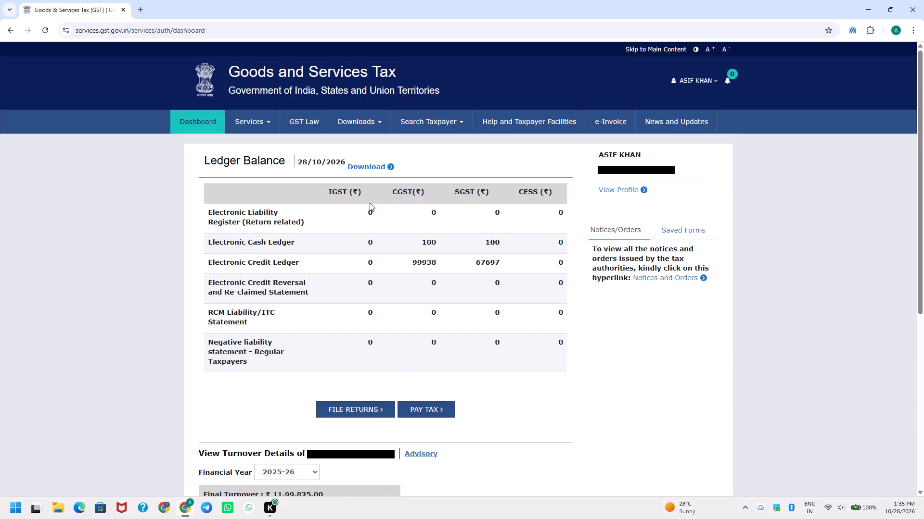
# Search the File Returns page for financial year 2025-26, Quarter 4 (Jan - Mar), period March.
pyautogui.click(356, 406)
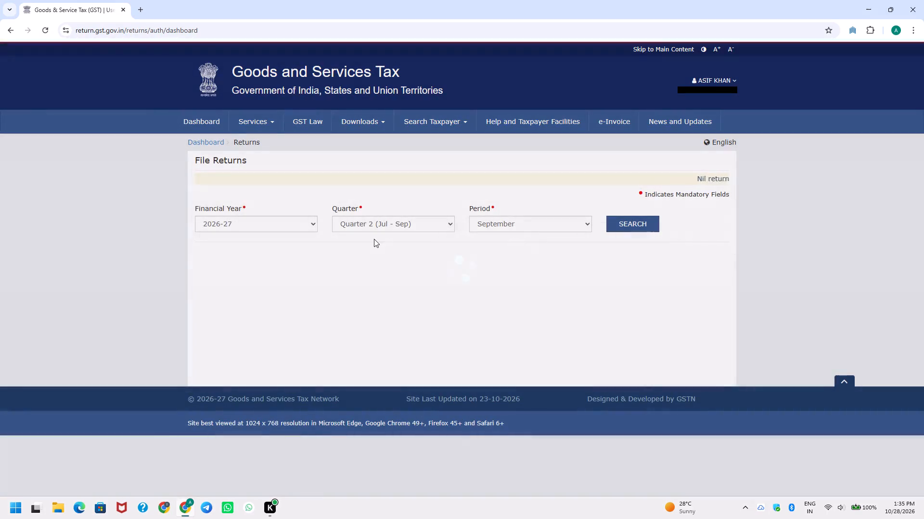
pyautogui.click(278, 222)
pyautogui.click(273, 250)
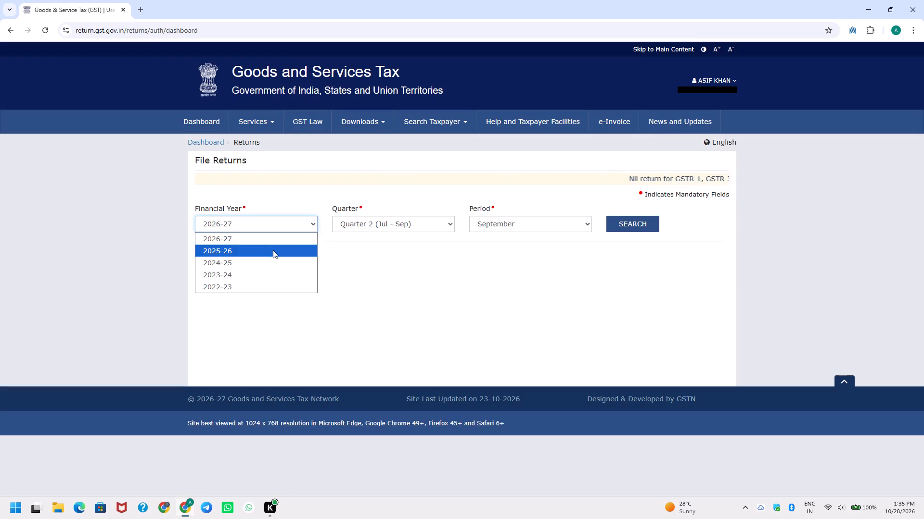
pyautogui.click(641, 228)
# Open the quarterly GSTR-3B return for online preparation and dismiss its system generated summary.
pyautogui.scroll(-4, 548, 281)
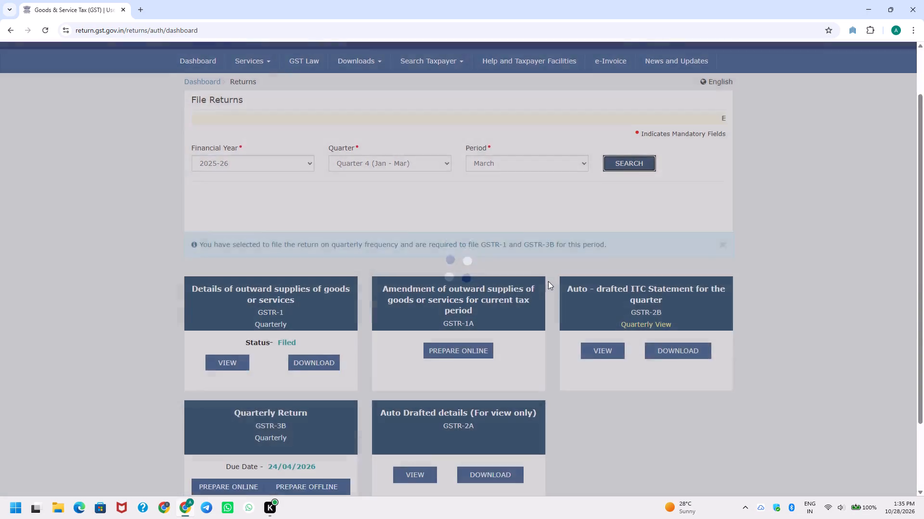
pyautogui.scroll(-1, 548, 281)
pyautogui.click(238, 400)
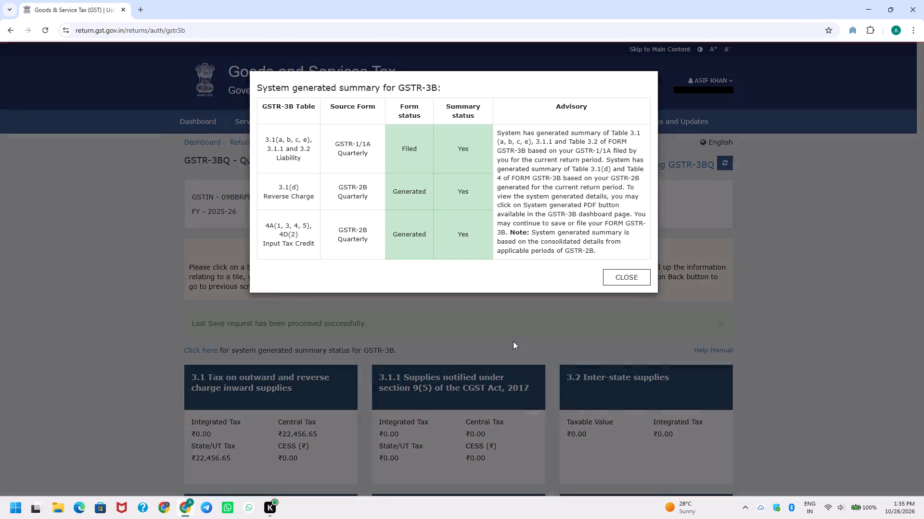
pyautogui.click(621, 277)
# Save the GSTR-3B return again and refresh its save status.
pyautogui.scroll(-6, 586, 334)
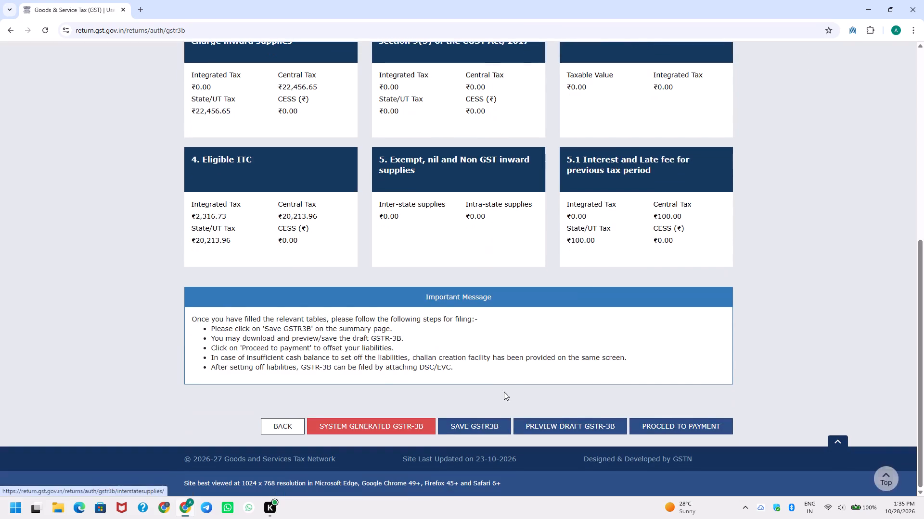
pyautogui.click(467, 426)
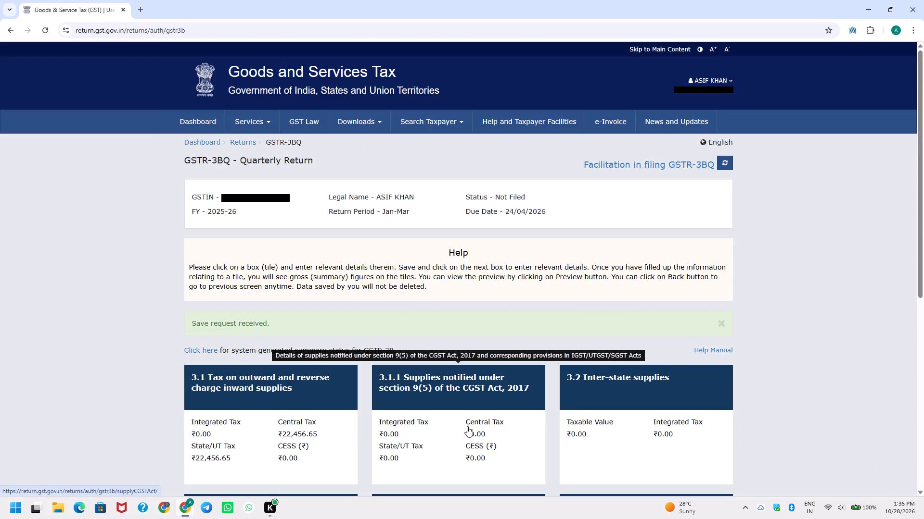
pyautogui.click(727, 166)
# Proceed to payment of tax and post the payment and credit to the ledgers to offset the GSTR-3B liabilities.
pyautogui.scroll(-6, 715, 235)
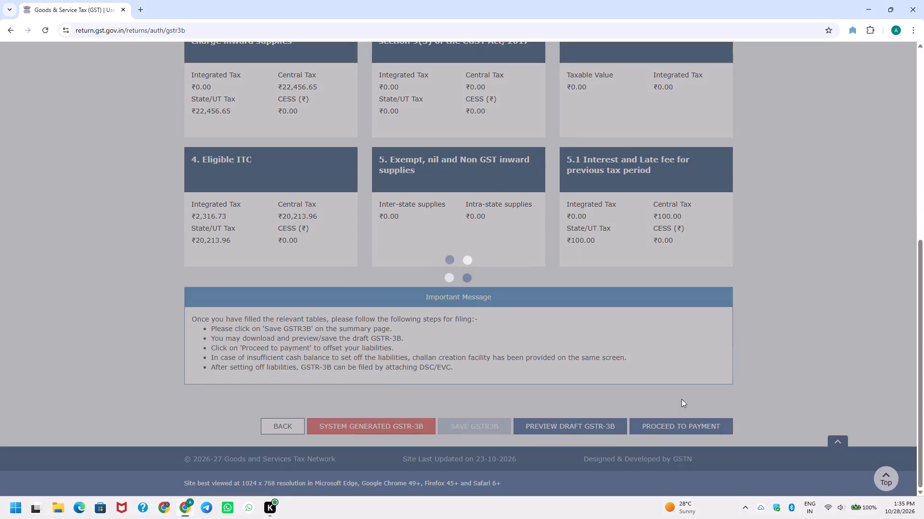
pyautogui.click(672, 431)
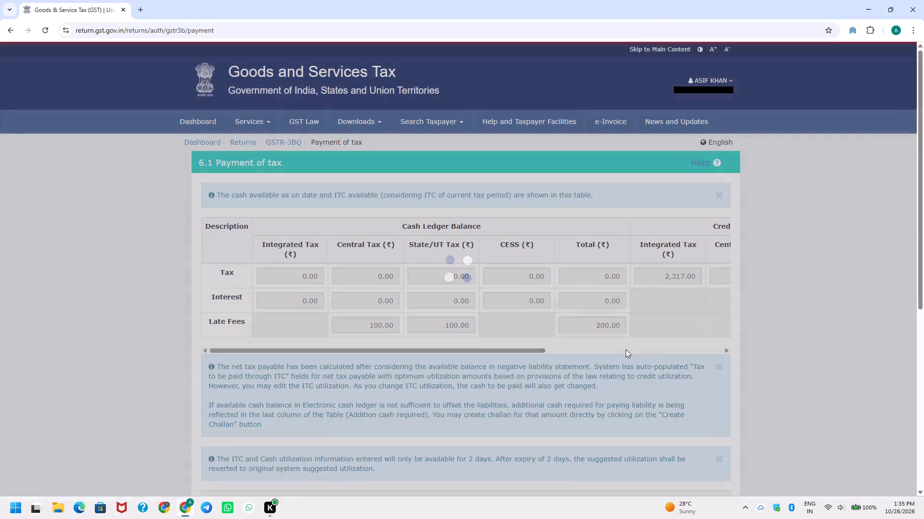
pyautogui.scroll(-7, 580, 367)
pyautogui.click(704, 370)
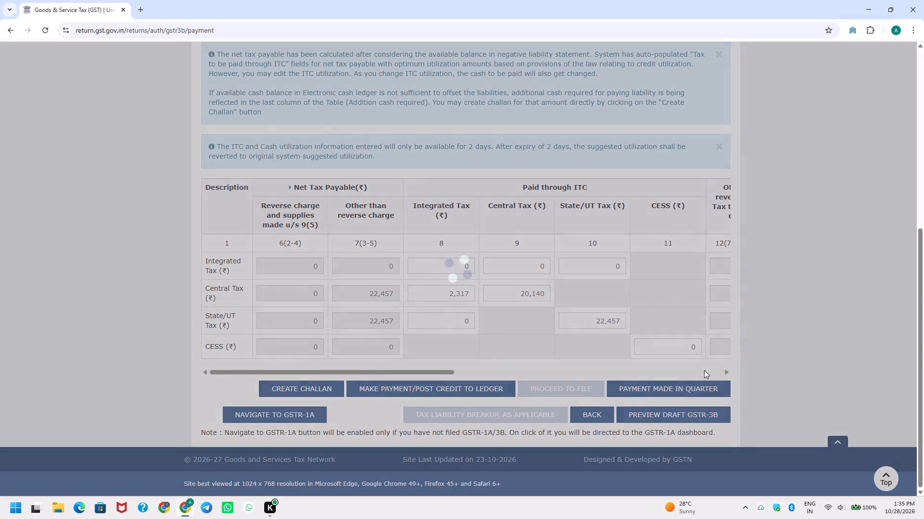
pyautogui.click(705, 372)
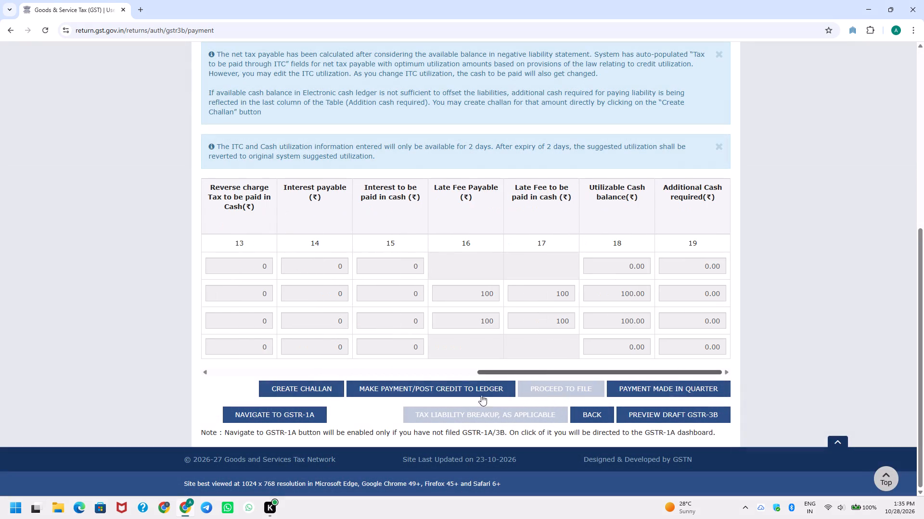
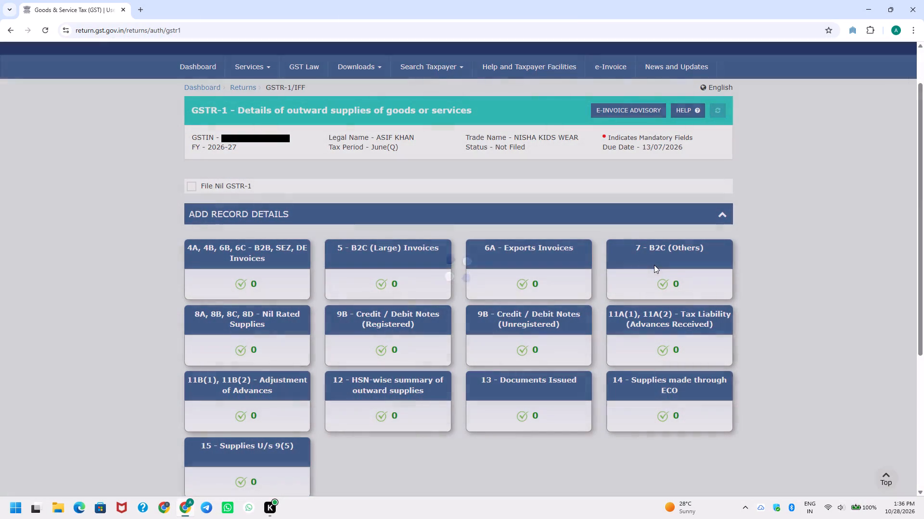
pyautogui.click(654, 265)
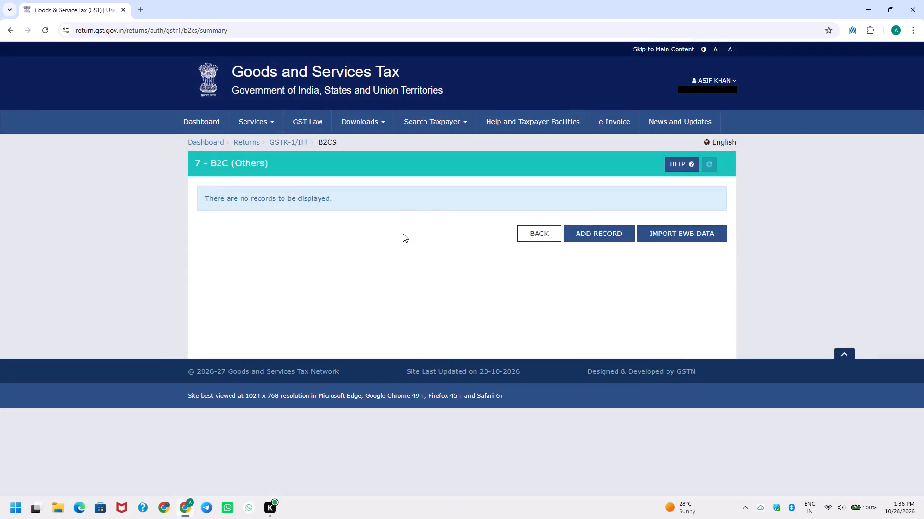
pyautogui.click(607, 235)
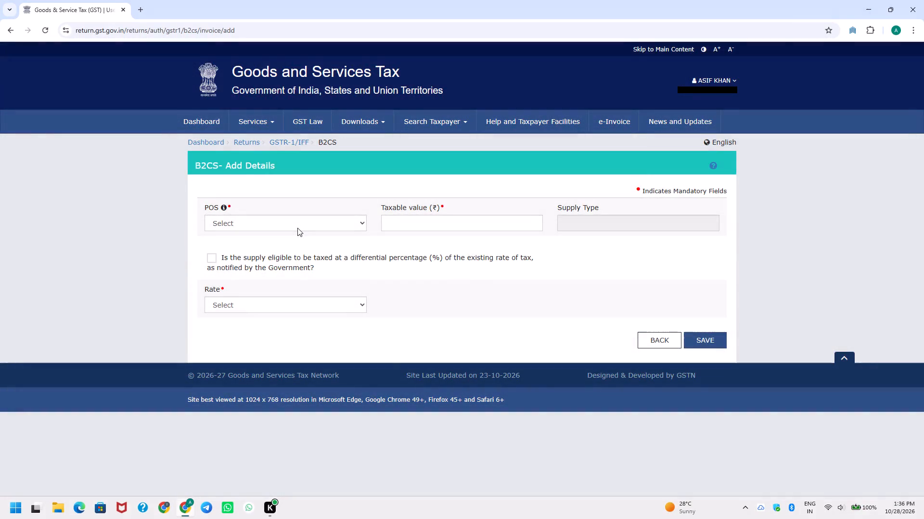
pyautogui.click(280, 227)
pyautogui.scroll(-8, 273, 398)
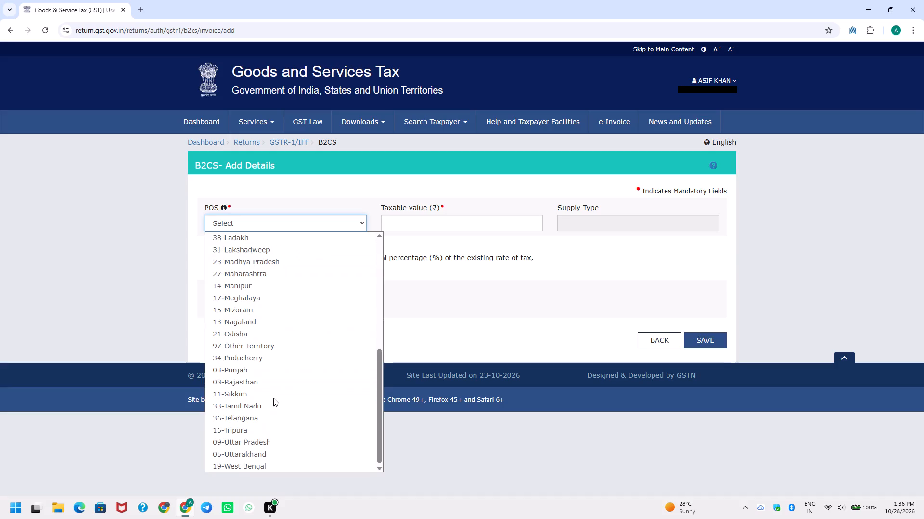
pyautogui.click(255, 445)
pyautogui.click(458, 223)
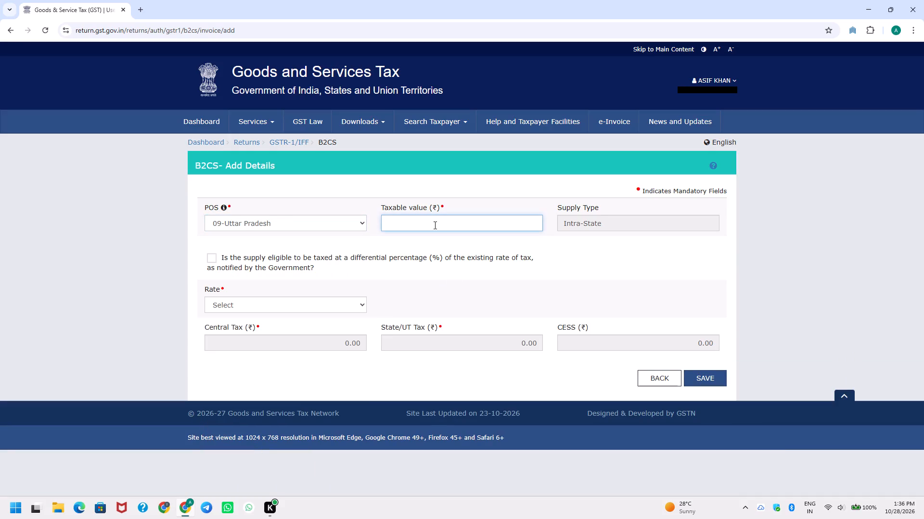
# Go back to the File Returns page and search for financial year 2025-26, Quarter 4 (Jan - Mar), period March.
pyautogui.click(252, 141)
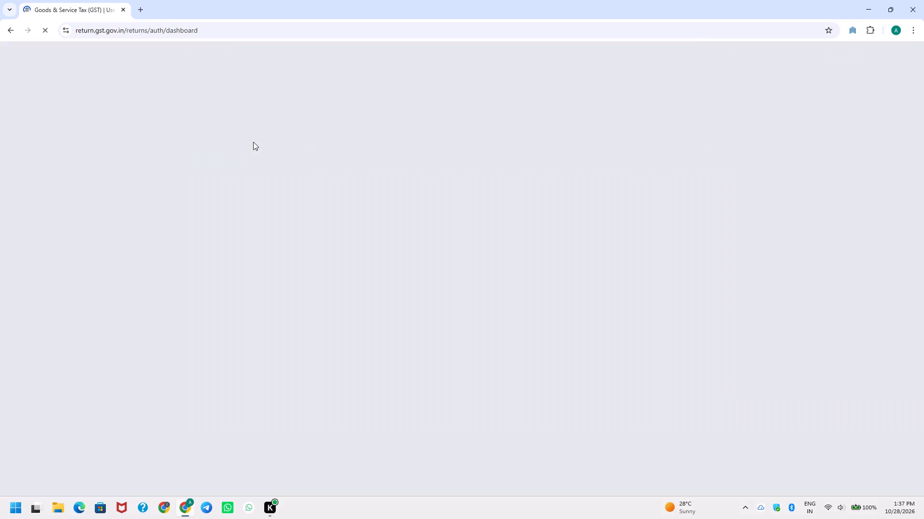
pyautogui.click(285, 225)
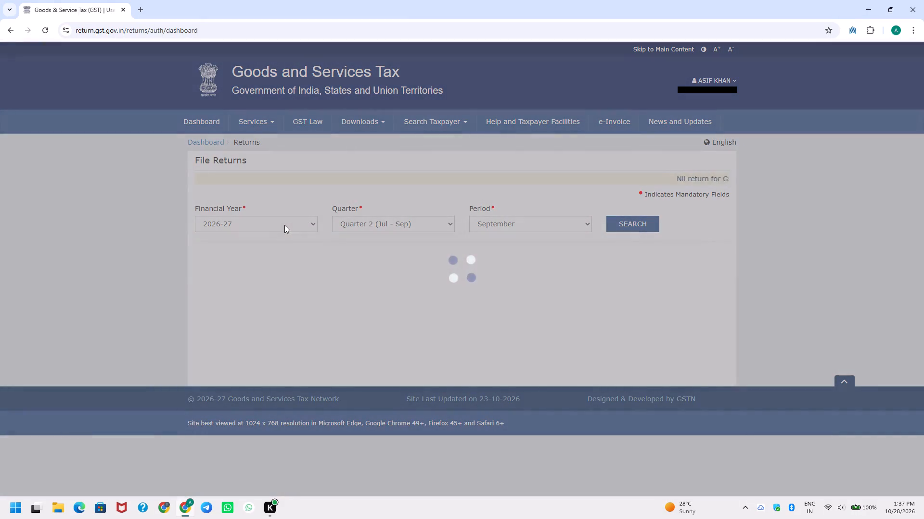
pyautogui.click(281, 226)
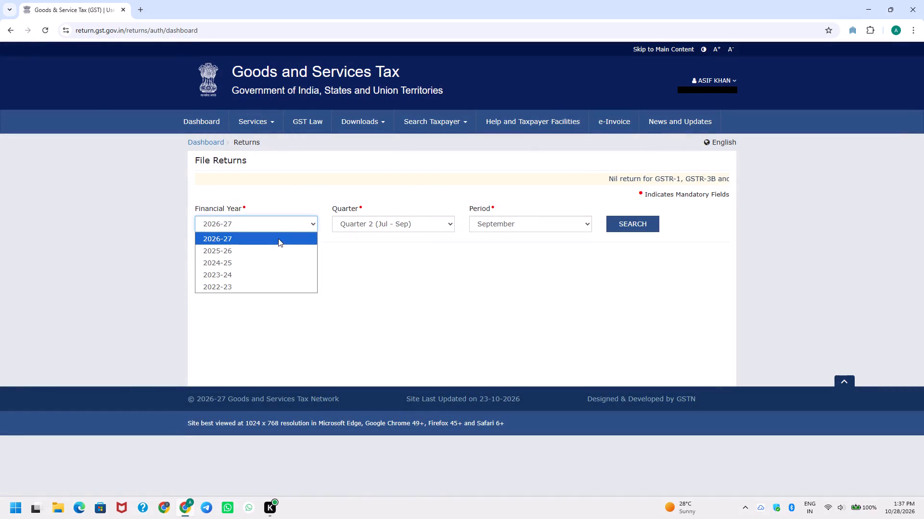
pyautogui.click(275, 253)
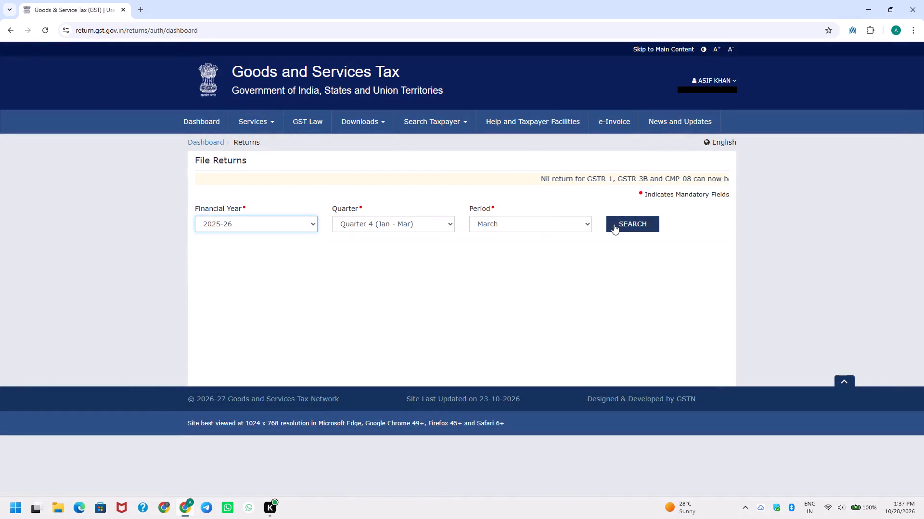
pyautogui.click(614, 224)
# View the filed quarterly GSTR-1, open its consolidated summary and download the summary as a PDF.
pyautogui.scroll(-1, 429, 276)
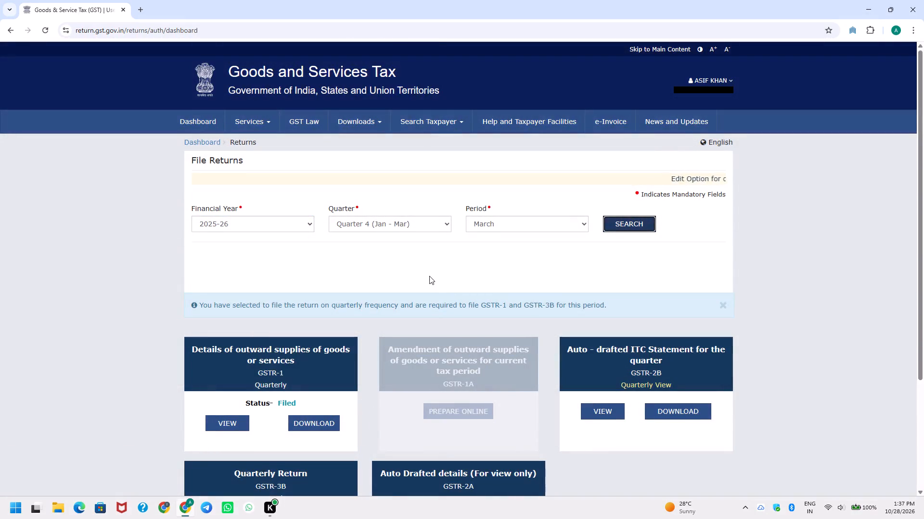
pyautogui.scroll(-1, 429, 276)
pyautogui.click(234, 269)
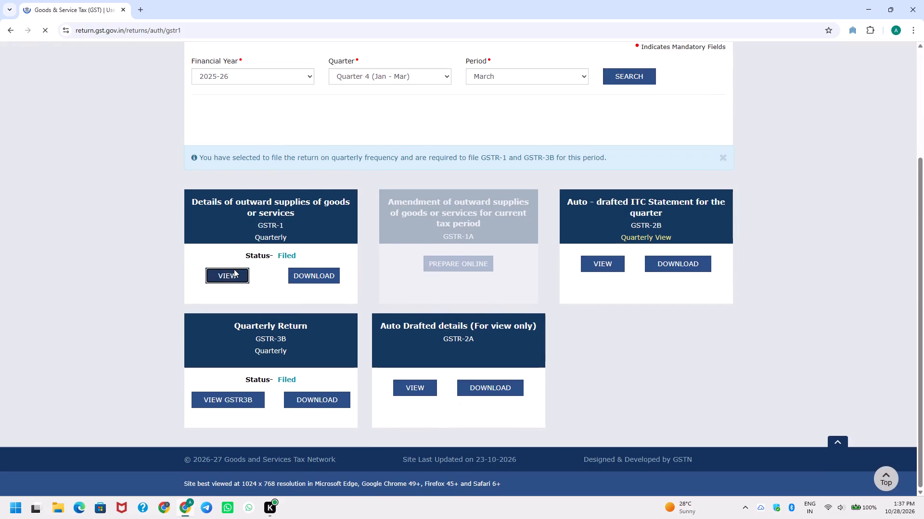
pyautogui.scroll(-7, 487, 323)
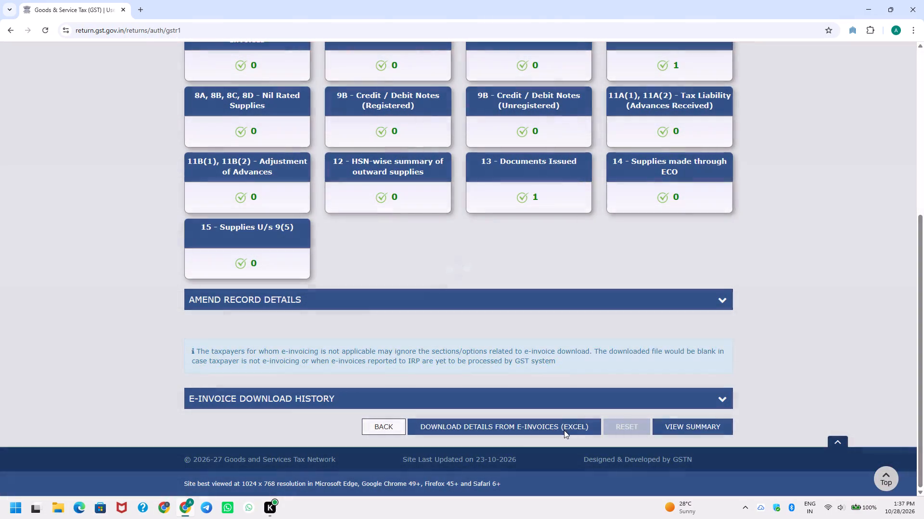
pyautogui.doubleClick(684, 426)
pyautogui.scroll(-2, 584, 382)
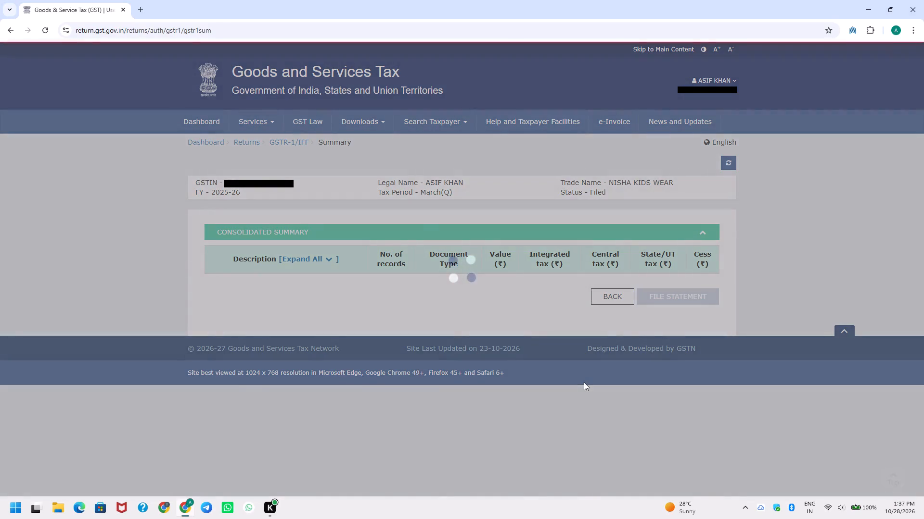
pyautogui.scroll(-18, 584, 382)
pyautogui.click(569, 430)
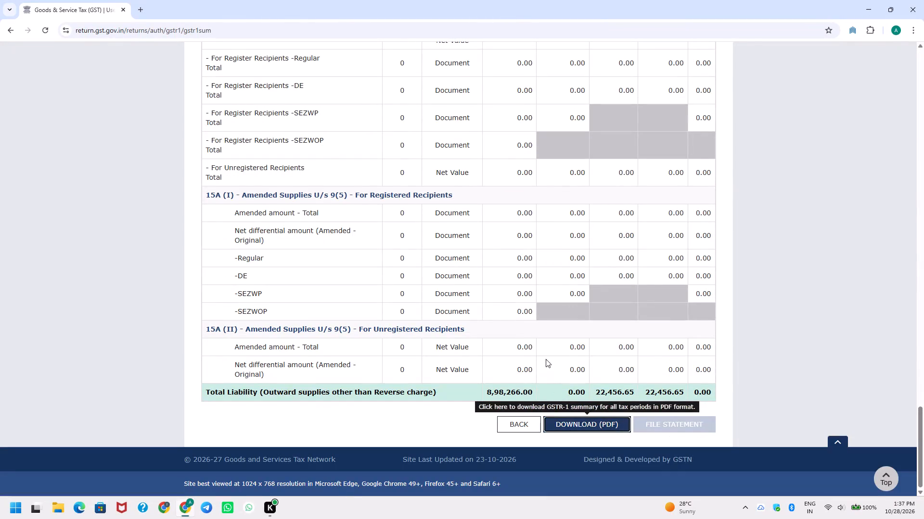
# Examine the downloaded GSTR-1 PDF in Adobe Acrobat alongside the portal summary, focusing on the HSN-wise summary and documents issued.
pyautogui.scroll(2, 550, 307)
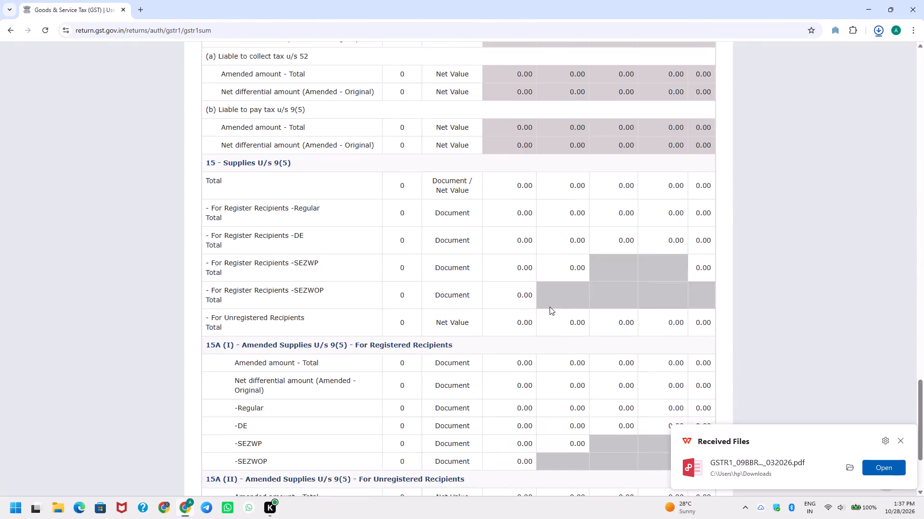
pyautogui.scroll(8, 550, 307)
pyautogui.scroll(1, 525, 341)
pyautogui.scroll(-2, 524, 344)
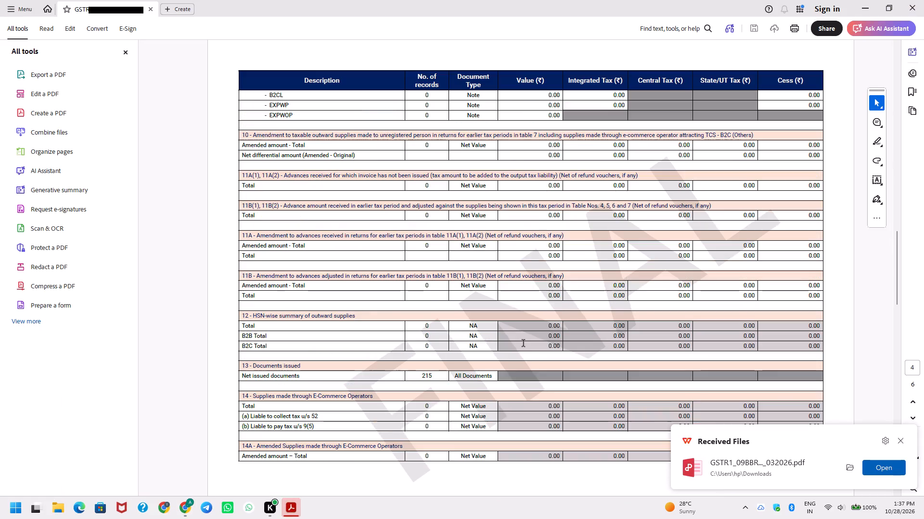
pyautogui.scroll(-1, 540, 284)
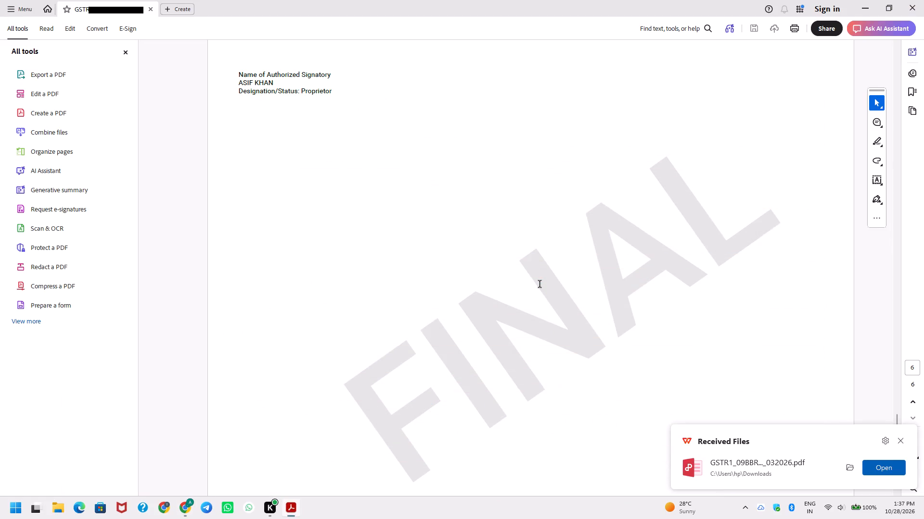
pyautogui.scroll(1, 540, 284)
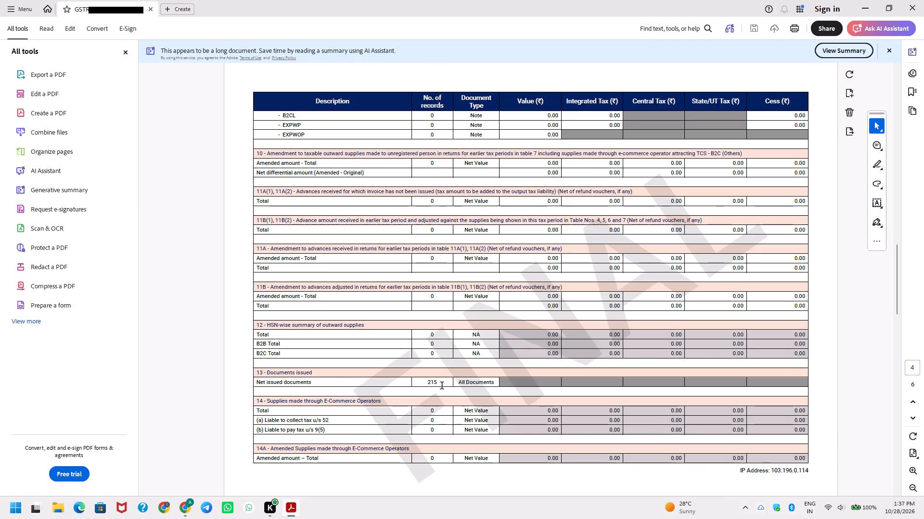
pyautogui.hotkey('alt', 'Tab')
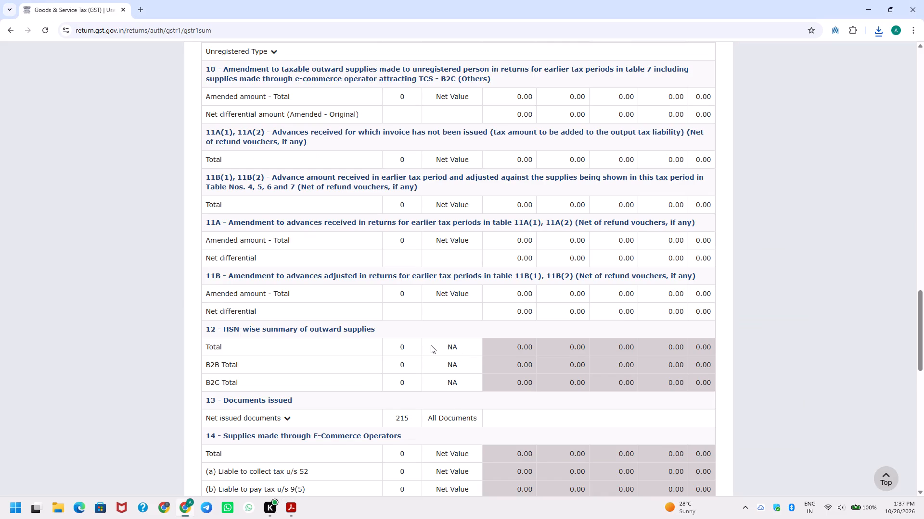
pyautogui.scroll(1, 431, 345)
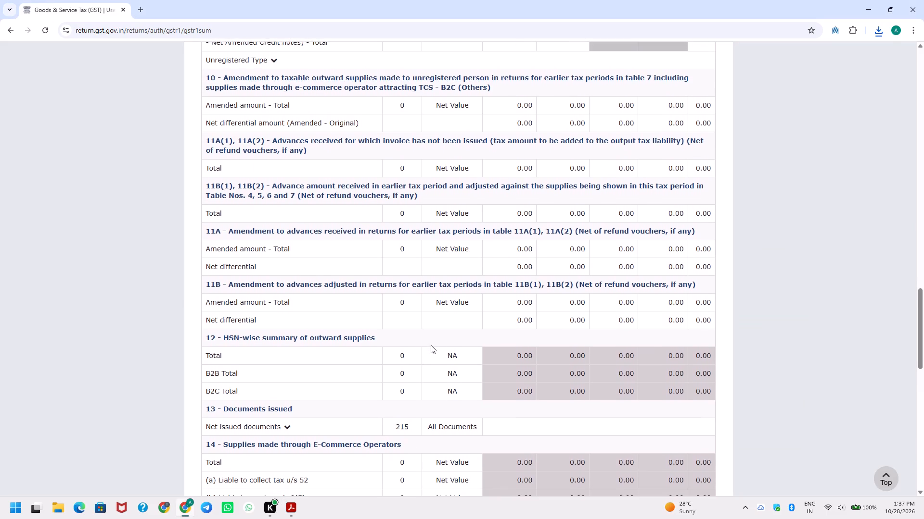
pyautogui.hotkey('alt', 'Tab')
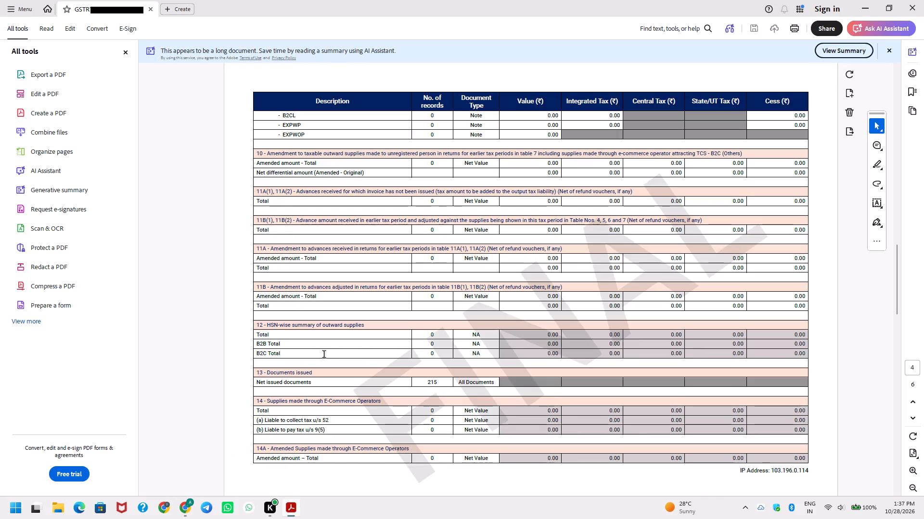
pyautogui.hotkey('alt', 'Tab')
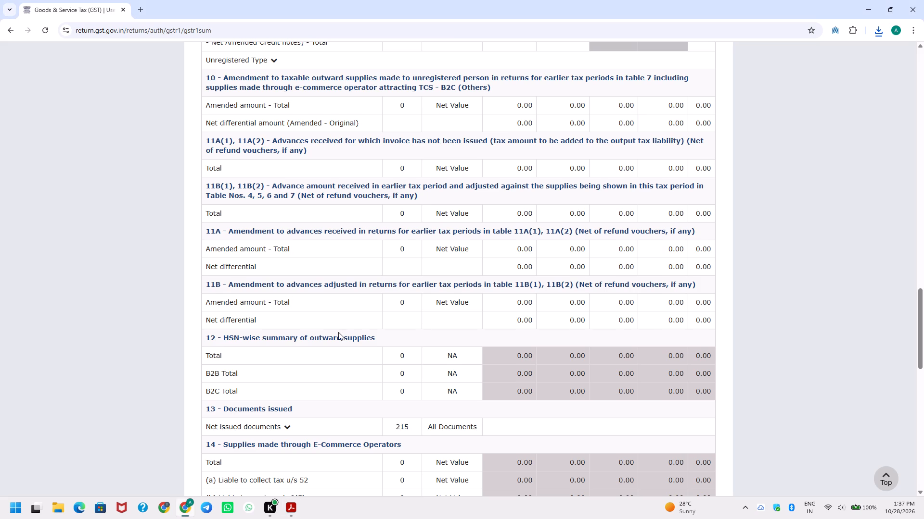
# Expand the net issued documents row under section 13 of the portal's GSTR-1 summary to check its breakdown.
pyautogui.scroll(-2, 338, 332)
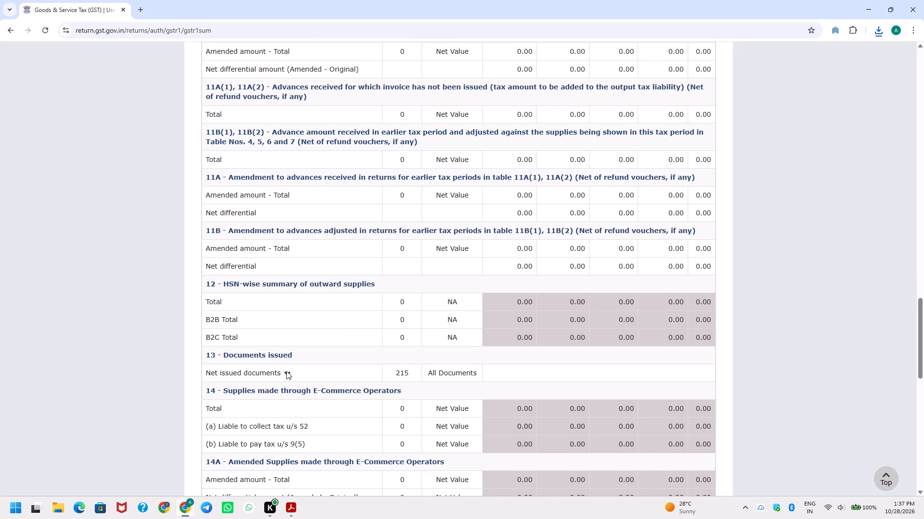
pyautogui.click(286, 371)
pyautogui.scroll(-1, 363, 403)
pyautogui.click(407, 383)
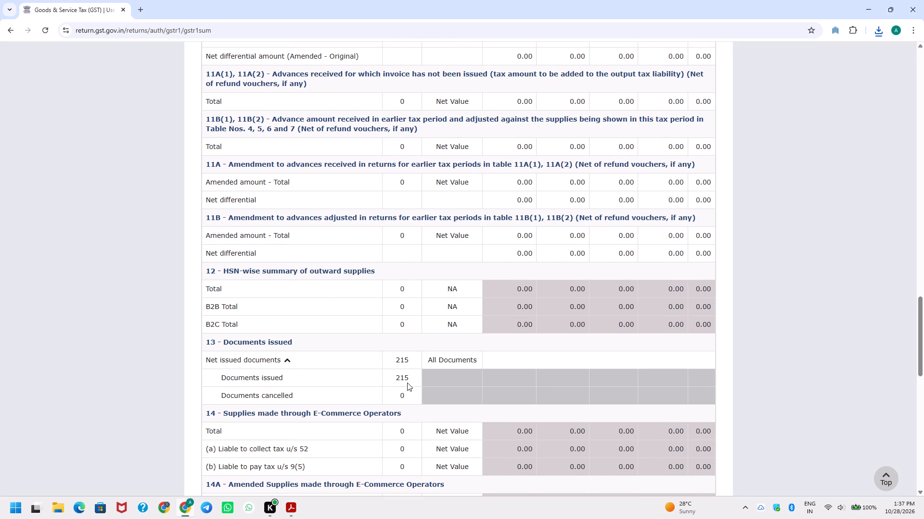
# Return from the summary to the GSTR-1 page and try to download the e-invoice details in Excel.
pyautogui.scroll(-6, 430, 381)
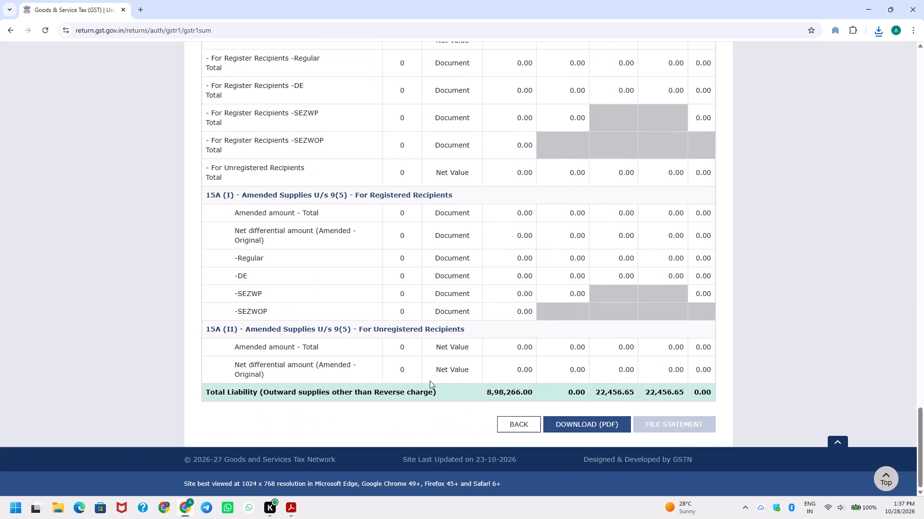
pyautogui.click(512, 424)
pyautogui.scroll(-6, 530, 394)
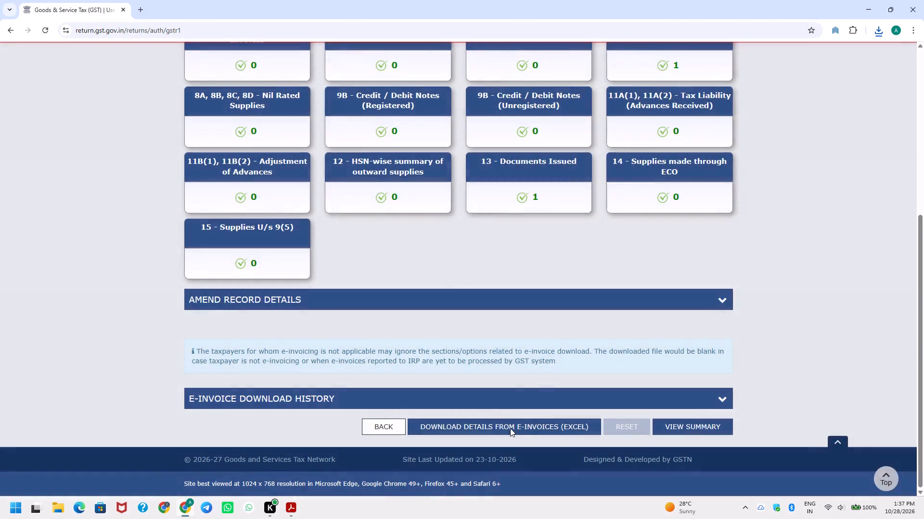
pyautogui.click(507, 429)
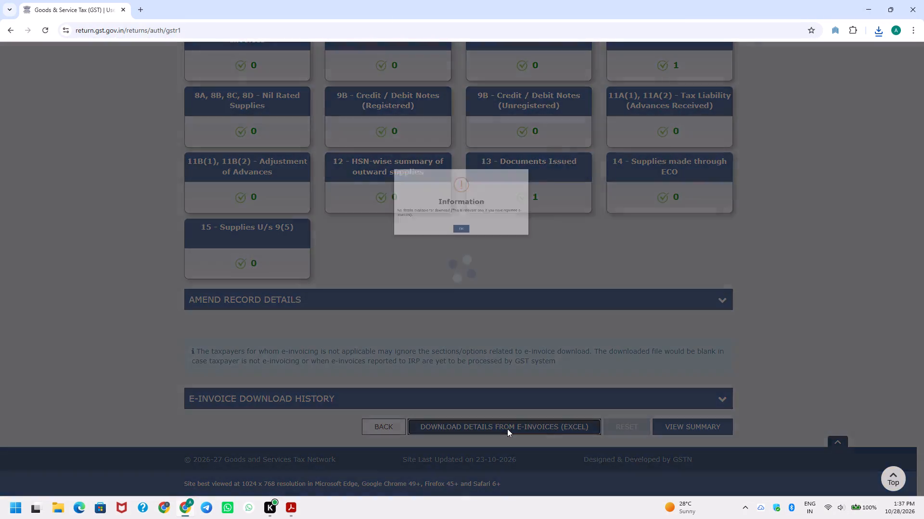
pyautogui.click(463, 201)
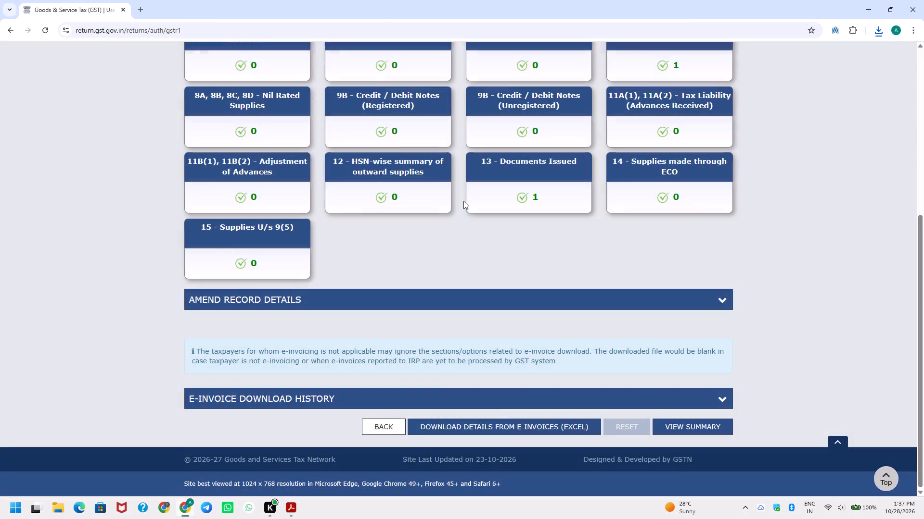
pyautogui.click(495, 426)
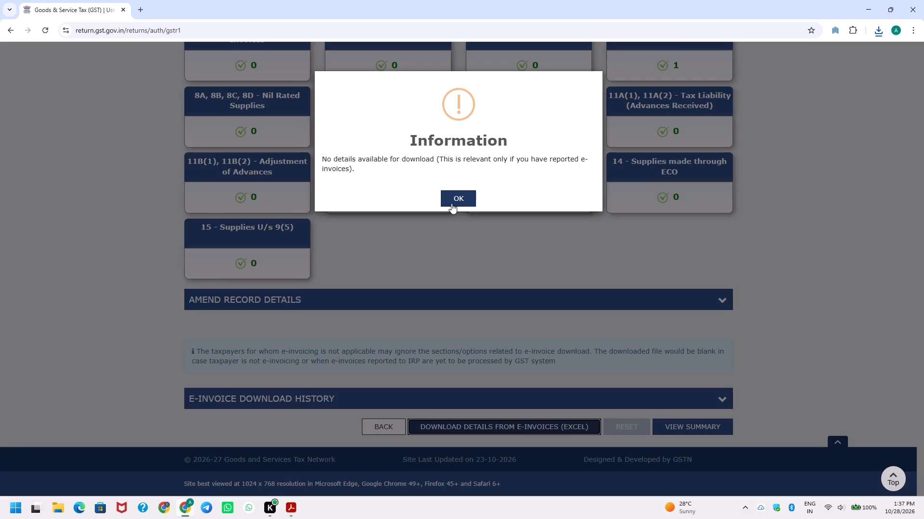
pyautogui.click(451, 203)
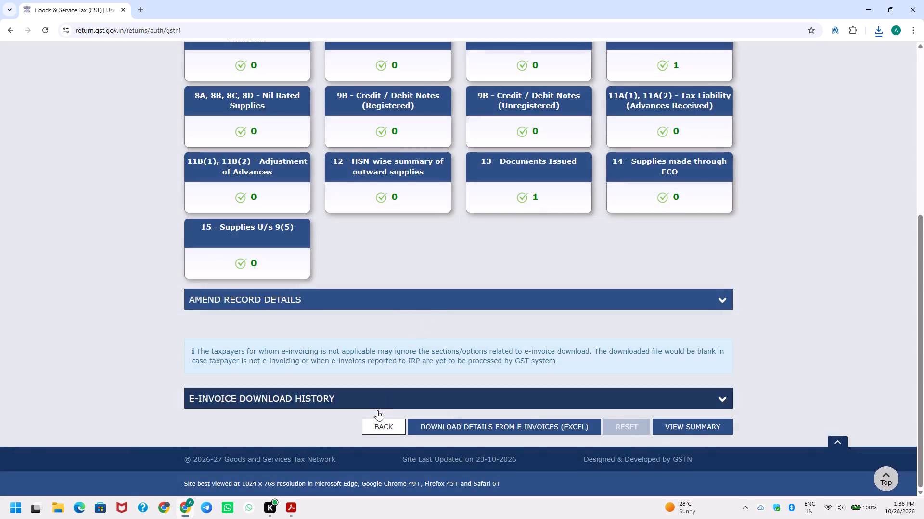
# Search File Returns for 2026-27, Quarter 1 (Apr - Jun), period June, and open the quarterly GSTR-1 for online preparation.
pyautogui.click(376, 422)
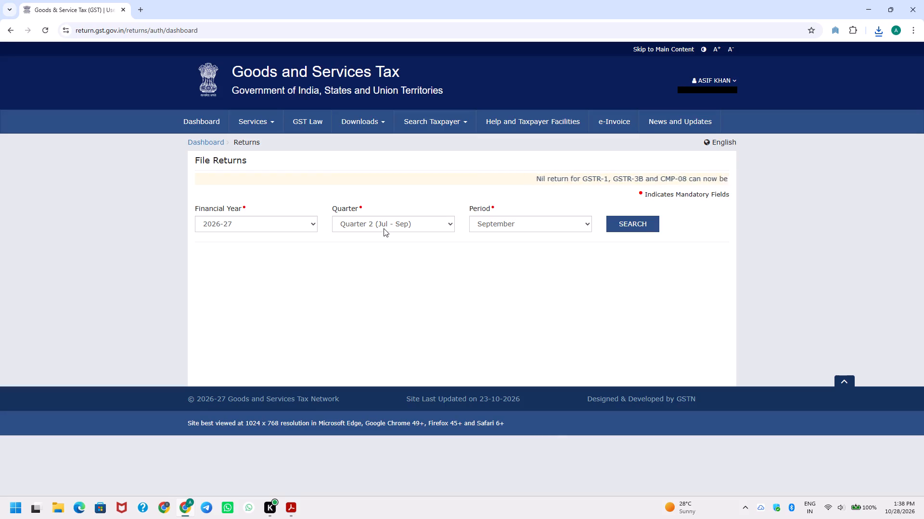
pyautogui.click(384, 228)
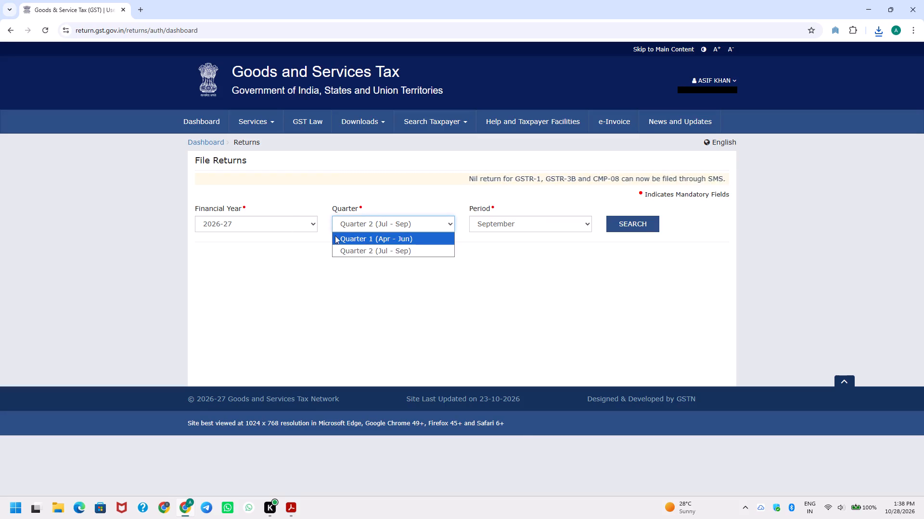
pyautogui.click(358, 237)
pyautogui.click(616, 228)
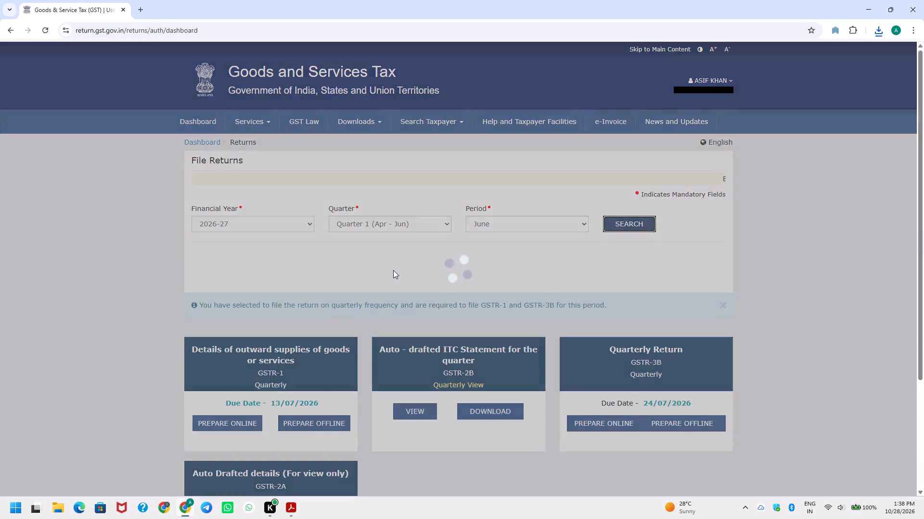
pyautogui.scroll(-3, 393, 270)
pyautogui.click(281, 233)
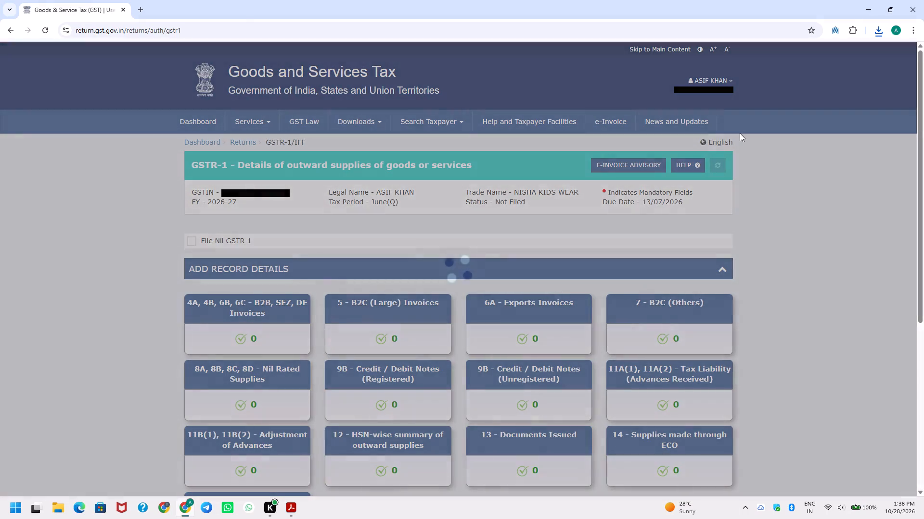
# Open the downloaded January to March GSTR-1 PDF from the browser's download history, look through its opening pages and close it.
pyautogui.hotkey('ctrl', 'j')
pyautogui.click(433, 113)
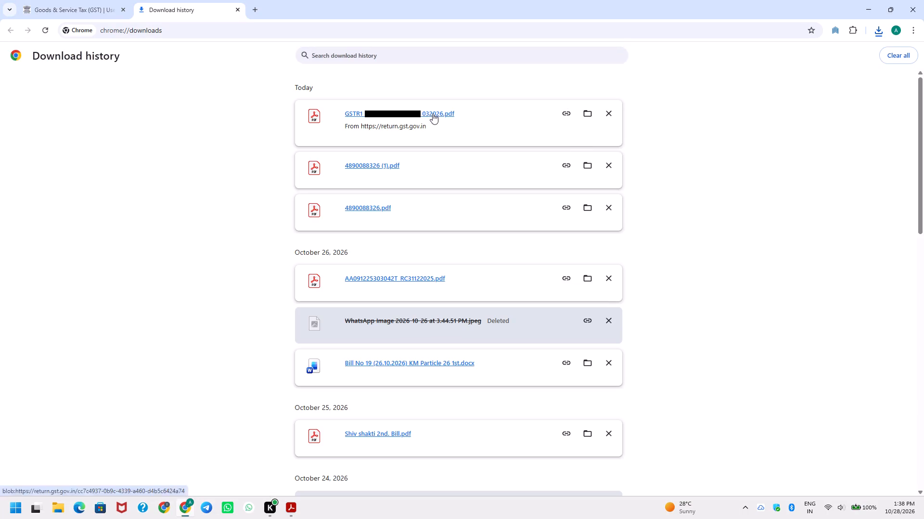
pyautogui.scroll(-2, 535, 215)
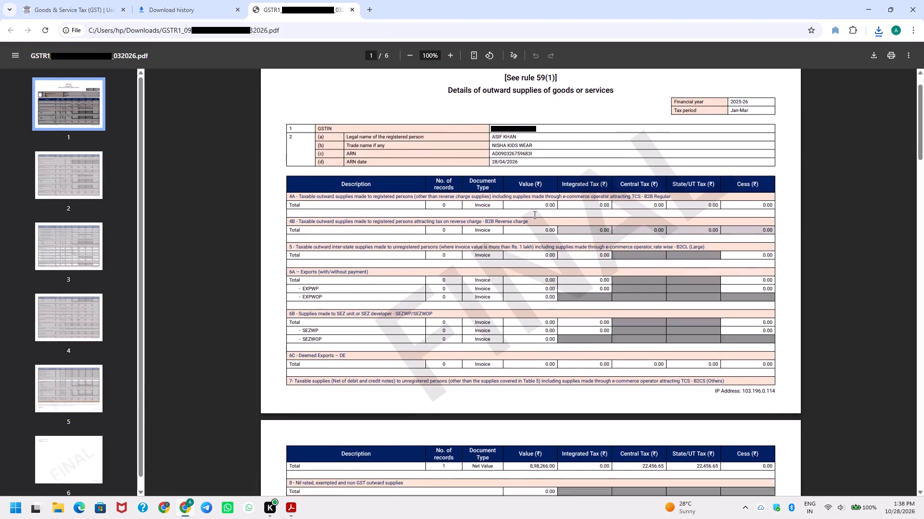
pyautogui.scroll(-3, 535, 215)
pyautogui.hotkey('alt', 'Tab')
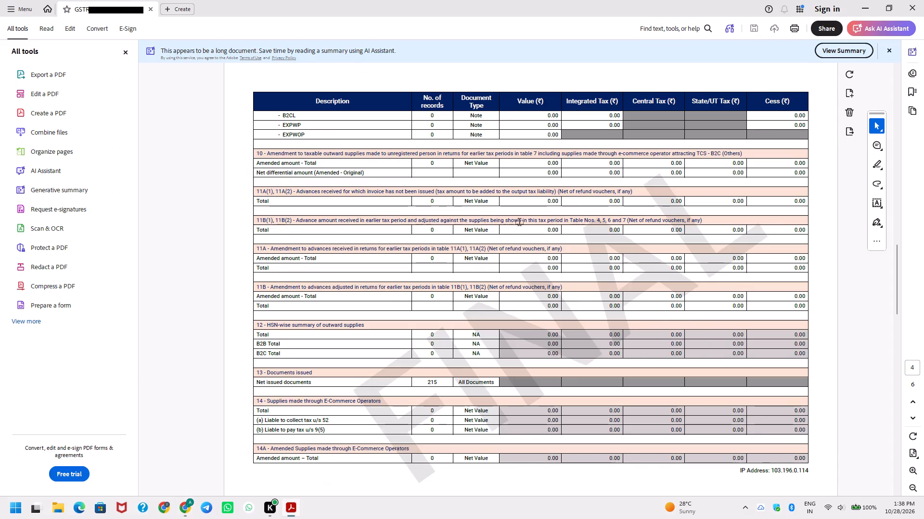
pyautogui.hotkey('alt', 'Tab')
pyautogui.click(355, 12)
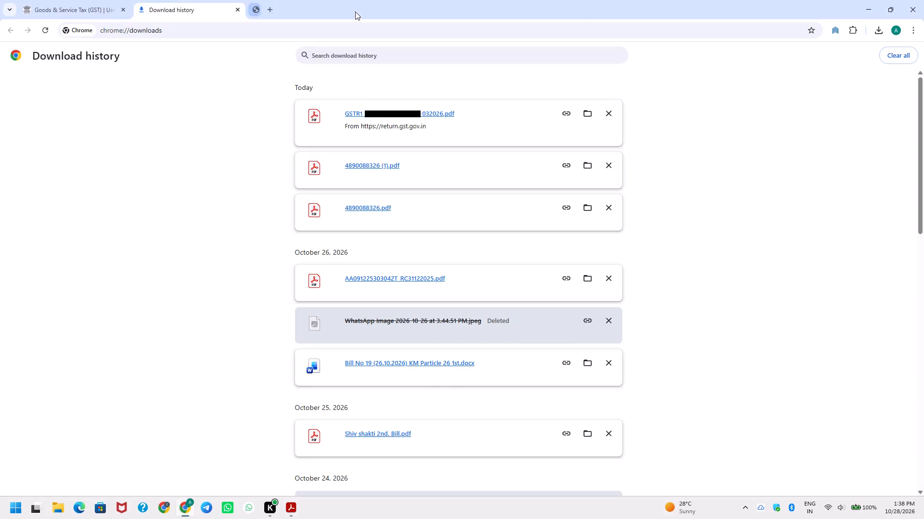
# Start a new record in table 7 - B2C (Others) of the June quarter GSTR-1 with POS 09-Uttar Pradesh.
pyautogui.click(98, 1)
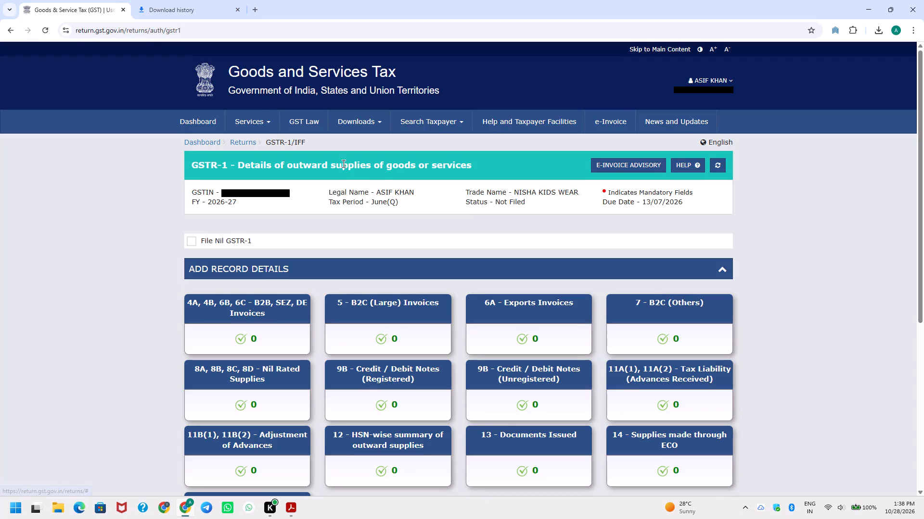
pyautogui.scroll(-2, 400, 259)
pyautogui.click(688, 267)
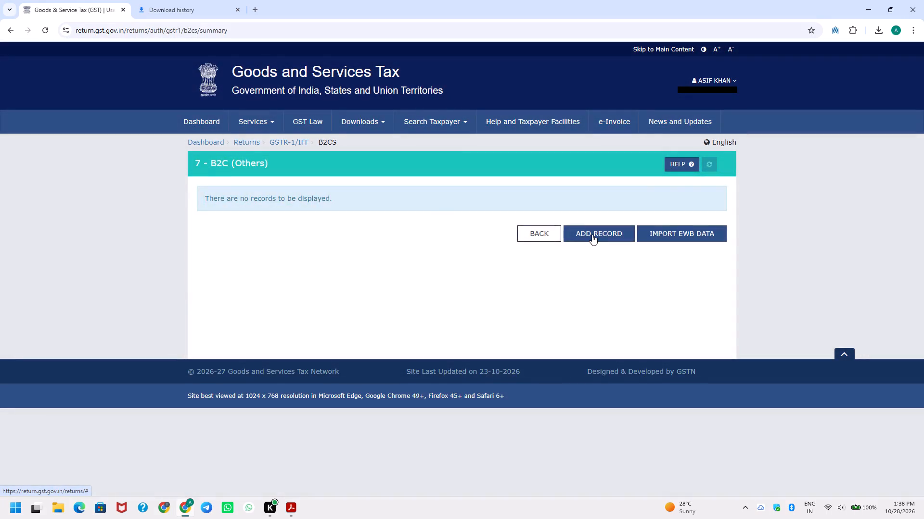
pyautogui.click(592, 235)
pyautogui.click(275, 222)
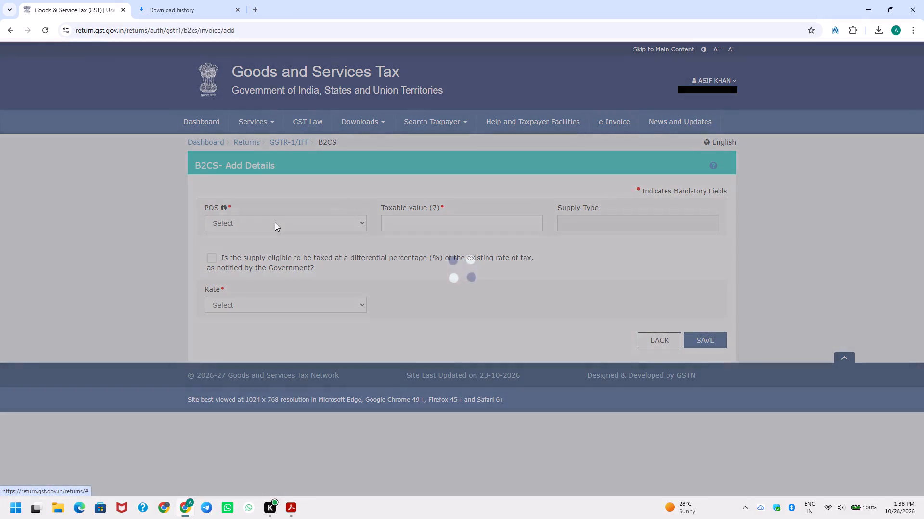
pyautogui.click(275, 222)
pyautogui.write('09')
pyautogui.press('Return')
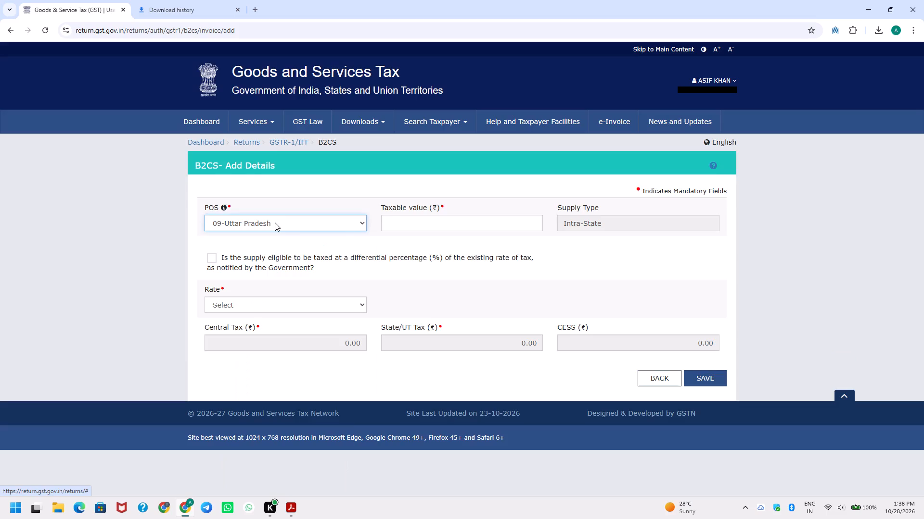
pyautogui.click(393, 216)
# Examine the table 7 B2CS (Others) values in the filed January to March GSTR-1 PDF in Adobe Acrobat.
pyautogui.hotkey('alt', 'Tab')
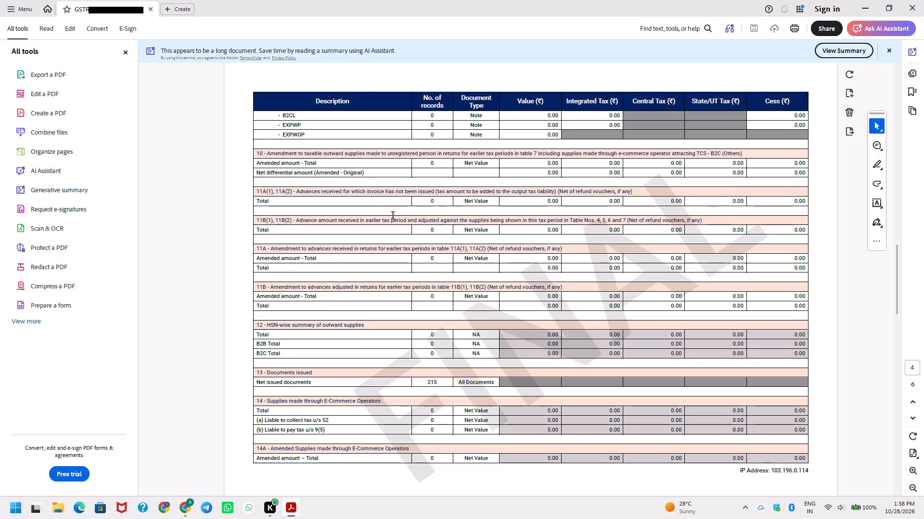
pyautogui.scroll(6, 470, 213)
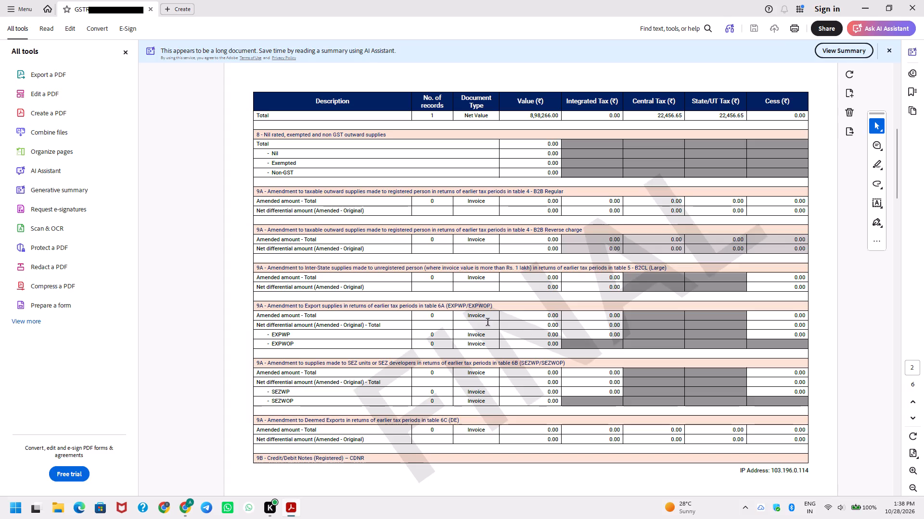
pyautogui.scroll(4, 423, 311)
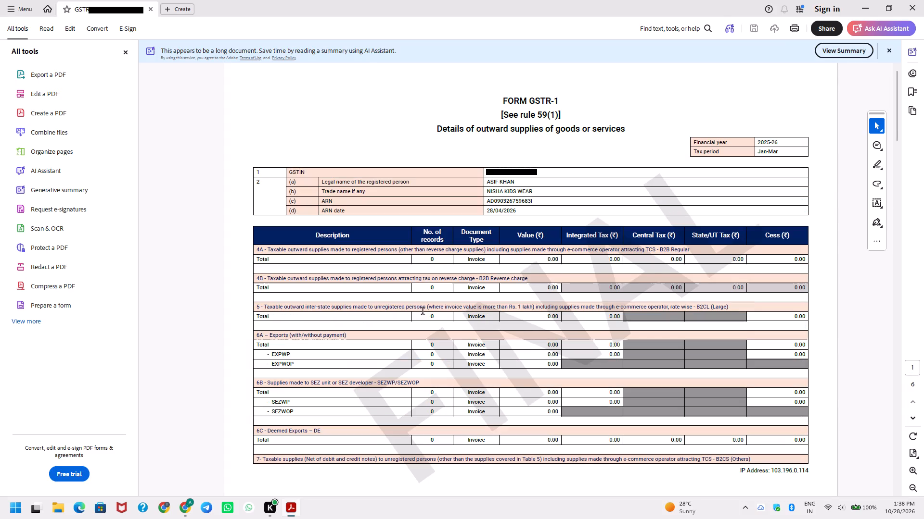
pyautogui.scroll(-1, 425, 369)
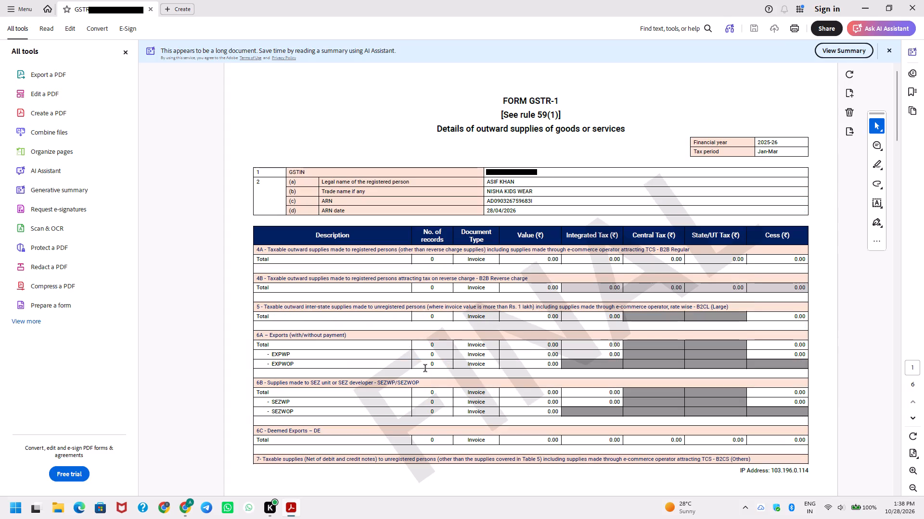
pyautogui.scroll(-1, 425, 369)
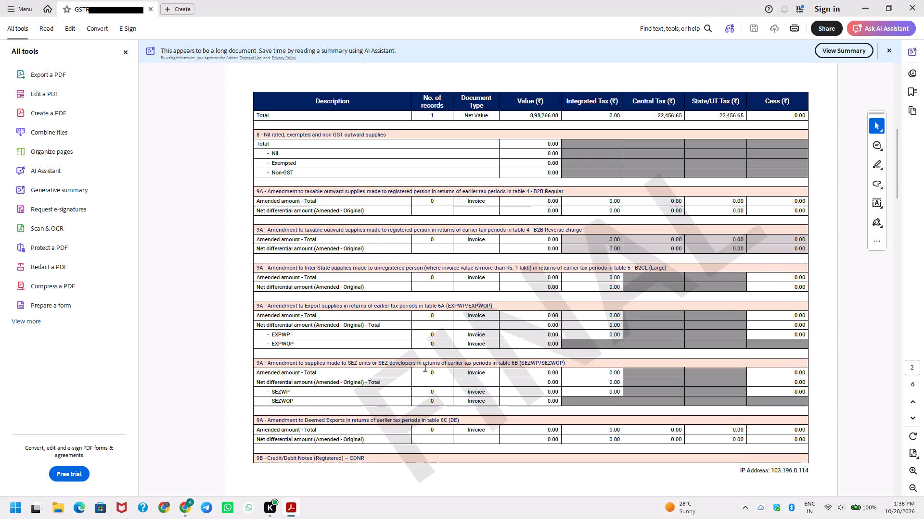
pyautogui.hotkey('alt', 'Tab')
pyautogui.hotkey('alt', 'Tab')
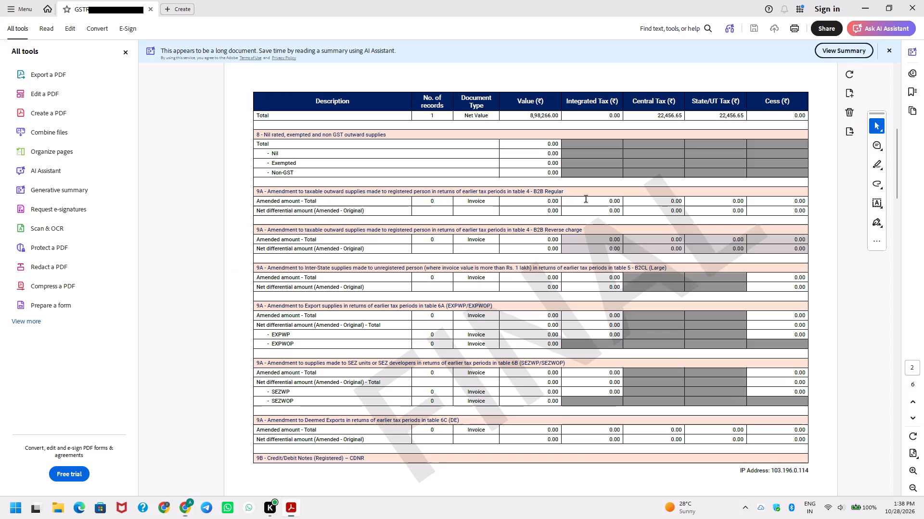
pyautogui.hotkey('alt', 'Tab')
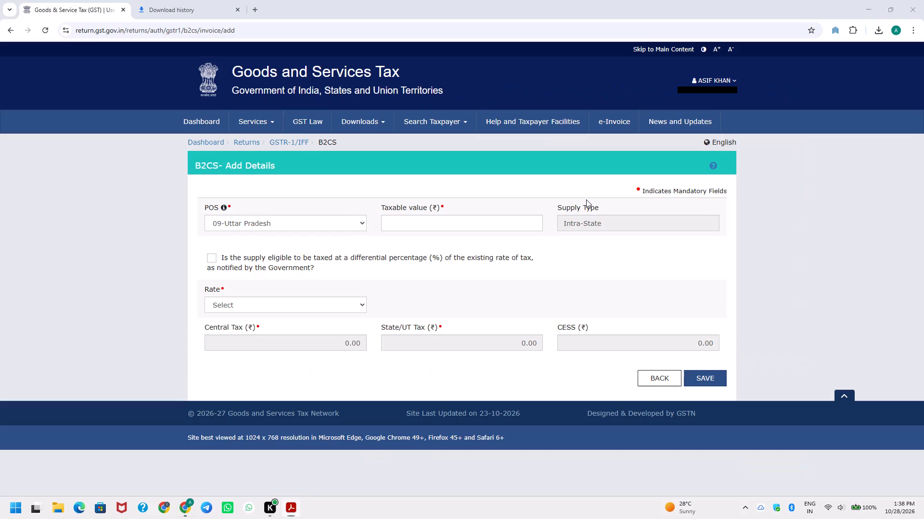
pyautogui.hotkey('alt', 'Tab')
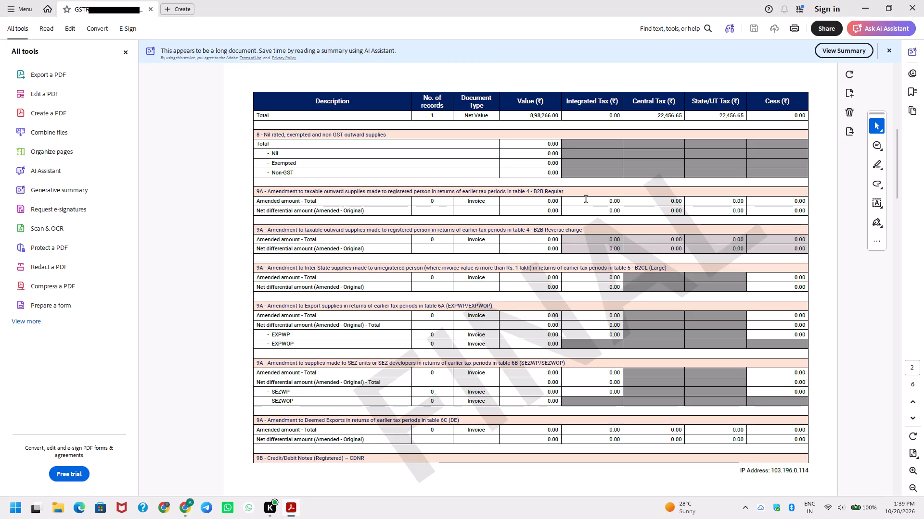
# Back in Chrome, set the B2CS taxable value to 9,13,825 and the rate to 5, save the record and return to the GSTR-1 page.
pyautogui.hotkey('alt', 'Tab')
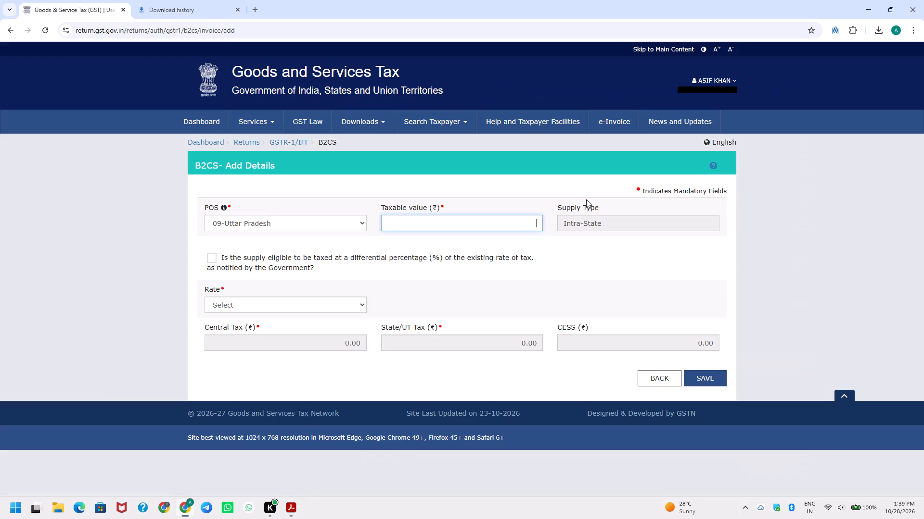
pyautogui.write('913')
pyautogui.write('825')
pyautogui.click(295, 277)
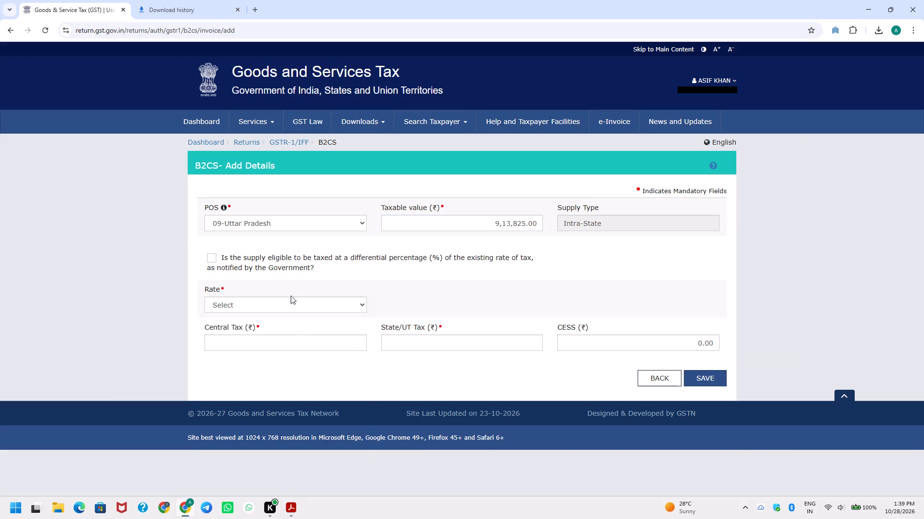
pyautogui.click(288, 299)
pyautogui.click(266, 407)
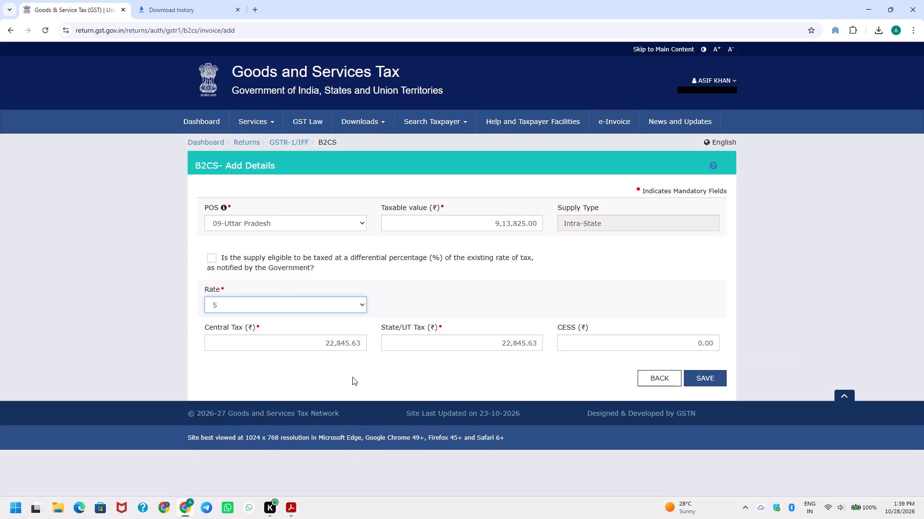
pyautogui.hotkey('alt', 'Tab')
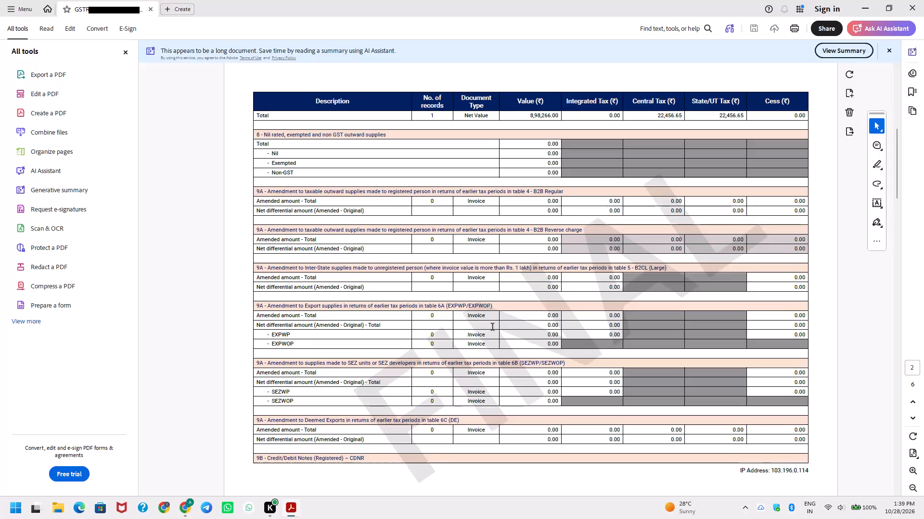
pyautogui.hotkey('alt', 'Tab')
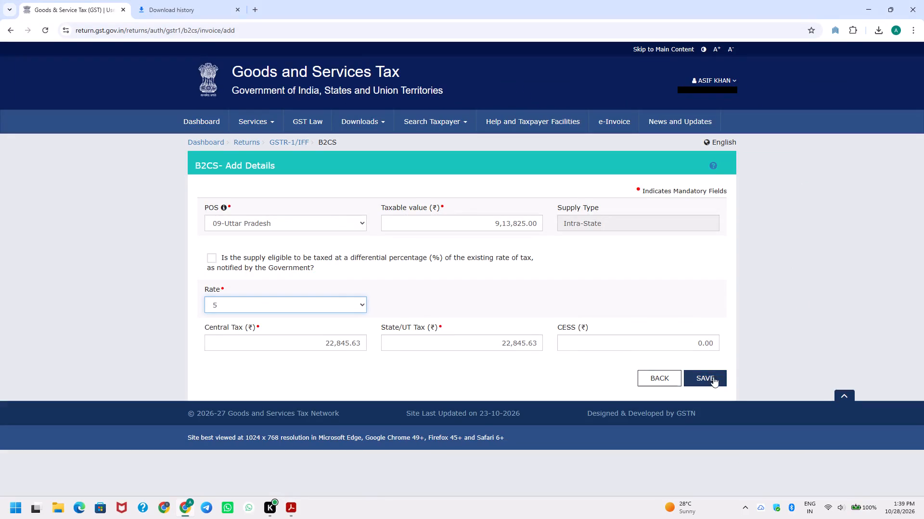
pyautogui.click(713, 377)
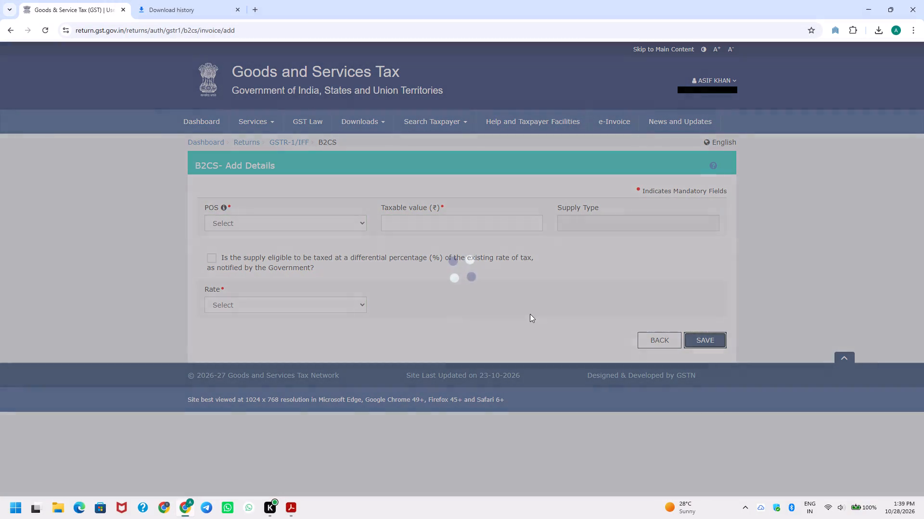
pyautogui.click(646, 340)
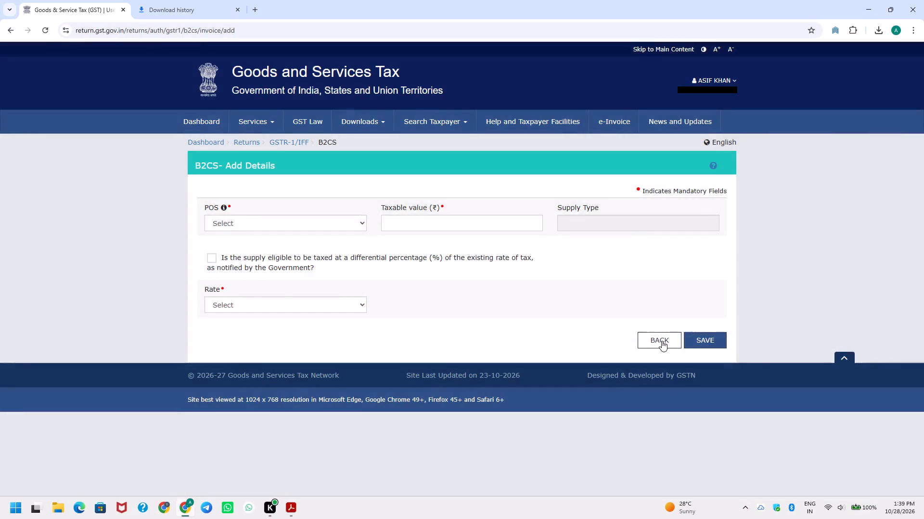
pyautogui.click(662, 341)
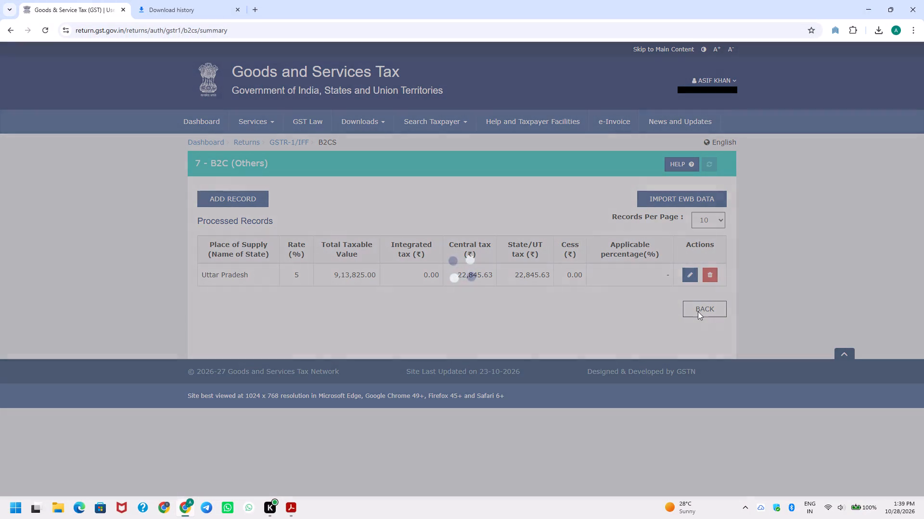
pyautogui.click(695, 311)
# Examine the filed GSTR-1 PDF in Adobe Acrobat for the remaining tables, down to the HSN-wise summary and documents issued.
pyautogui.scroll(-3, 544, 322)
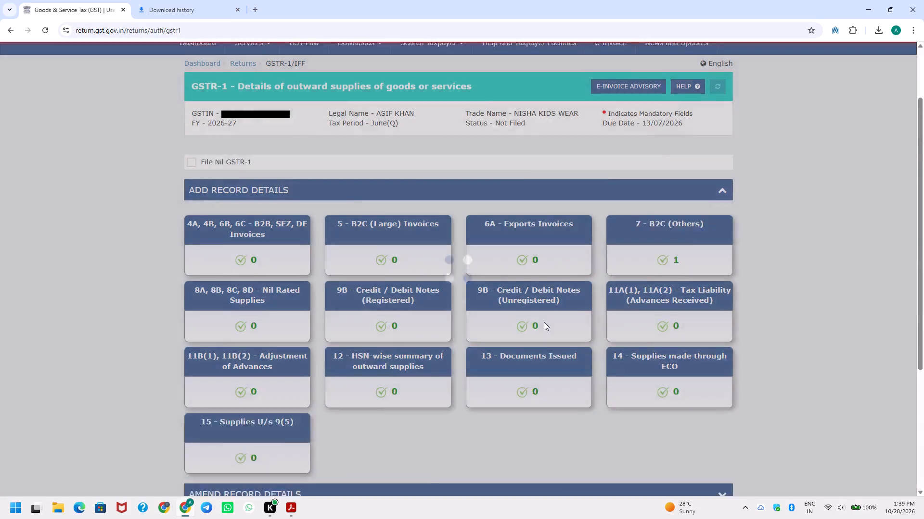
pyautogui.scroll(-1, 544, 322)
pyautogui.hotkey('alt', 'Tab')
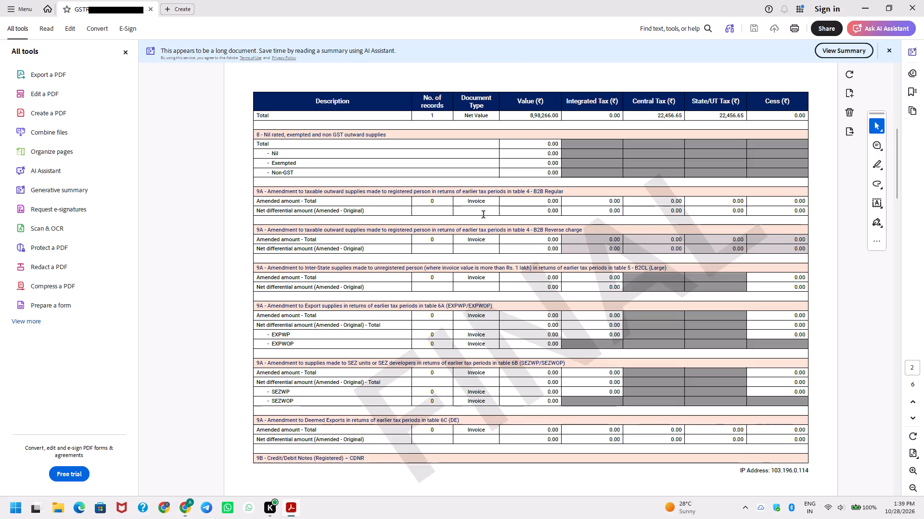
pyautogui.scroll(-3, 500, 269)
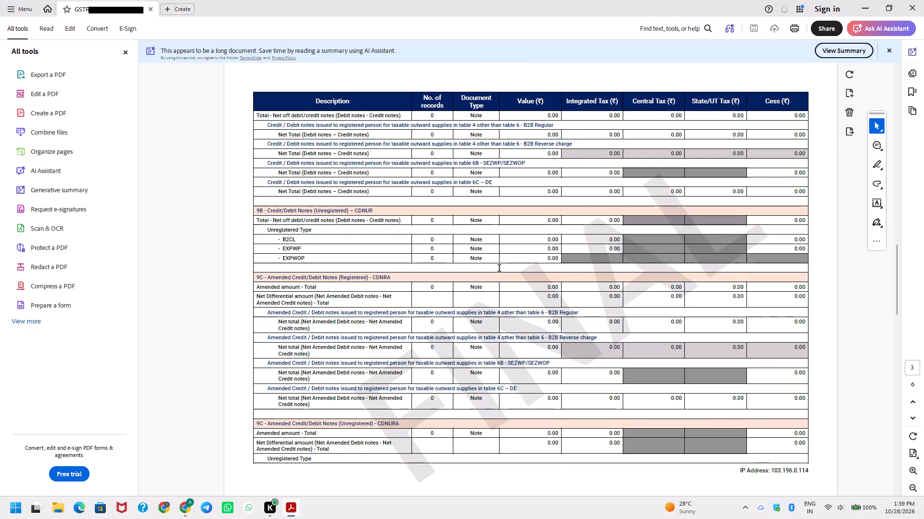
pyautogui.scroll(-1, 500, 269)
pyautogui.scroll(1, 500, 269)
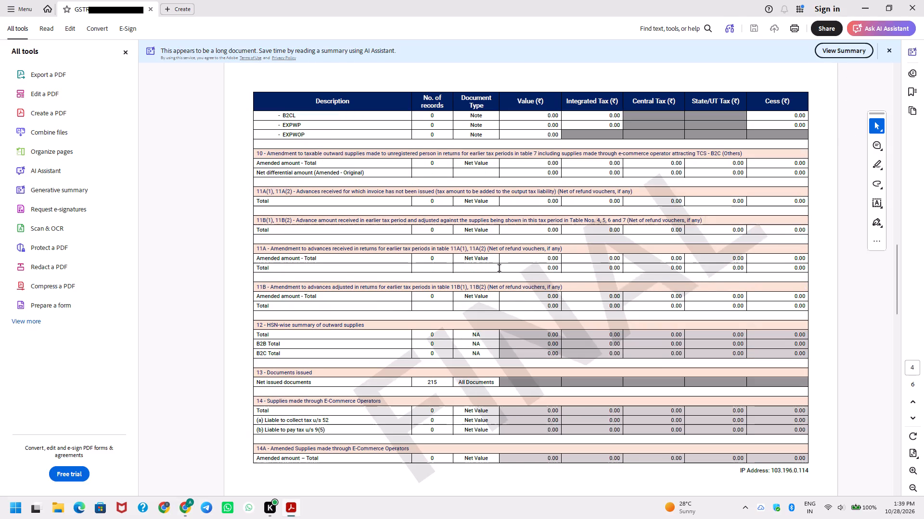
pyautogui.scroll(1, 500, 269)
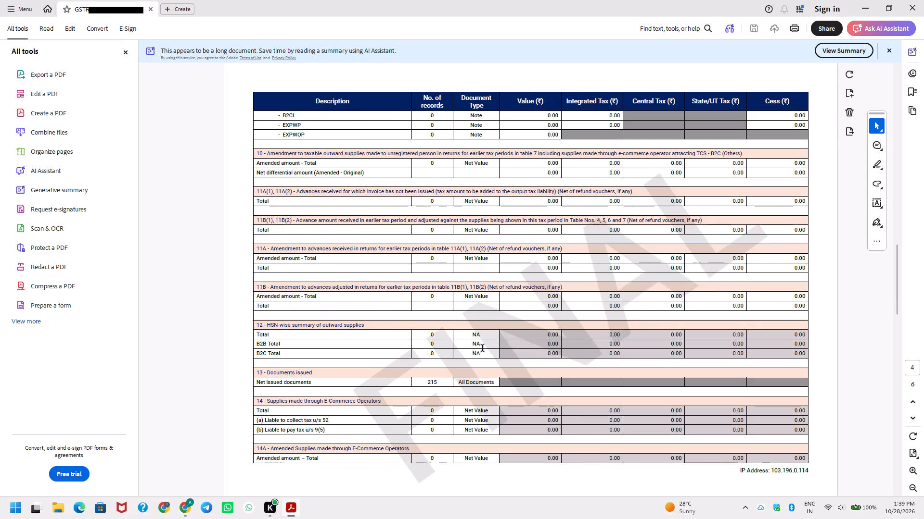
# Back in Chrome, open table 13 - Documents Issued and add an outward supply invoice row with serial numbers from 01 to 340.
pyautogui.hotkey('alt', 'Tab')
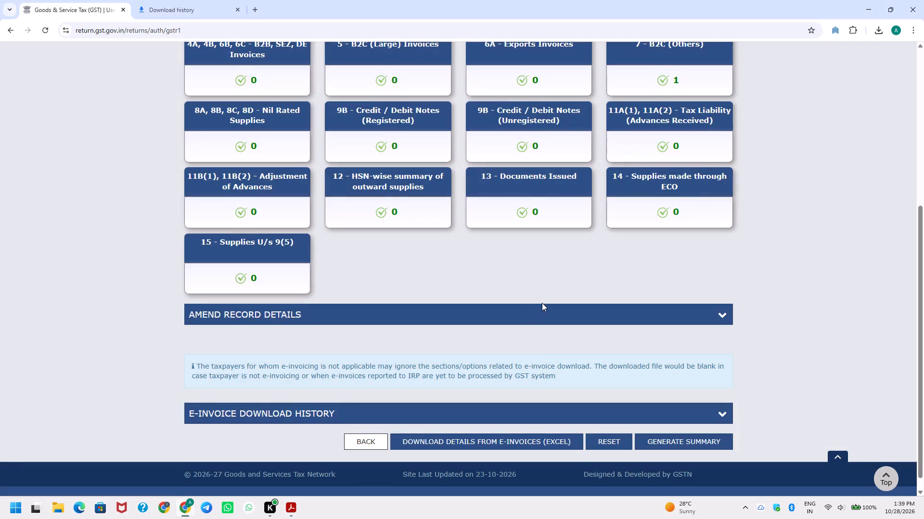
pyautogui.click(527, 199)
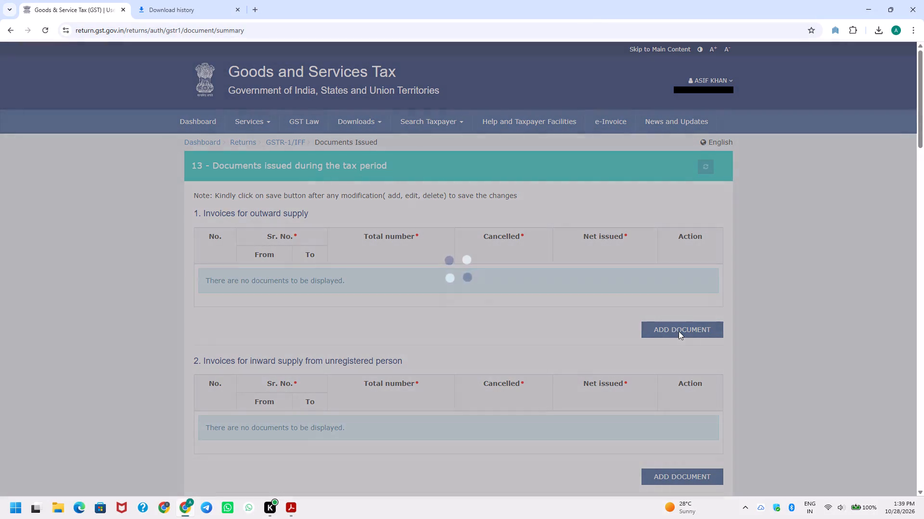
pyautogui.click(677, 332)
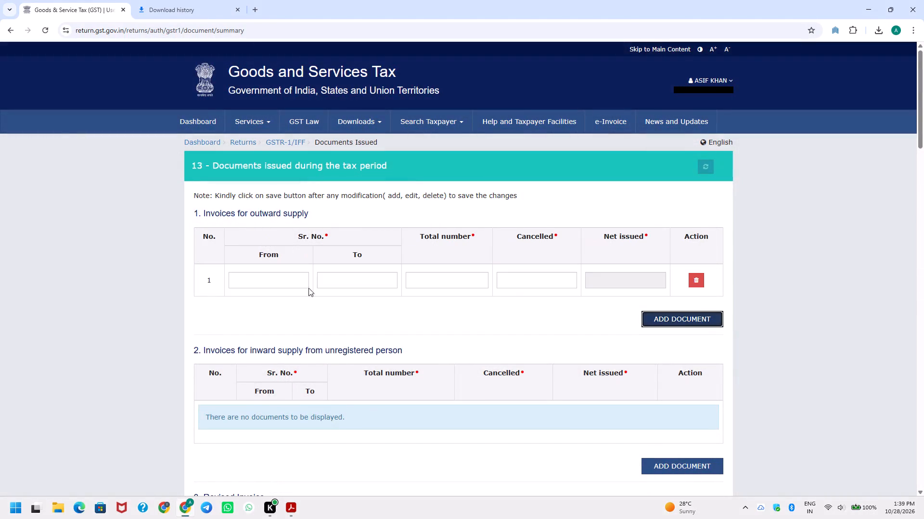
pyautogui.click(295, 284)
pyautogui.write('01')
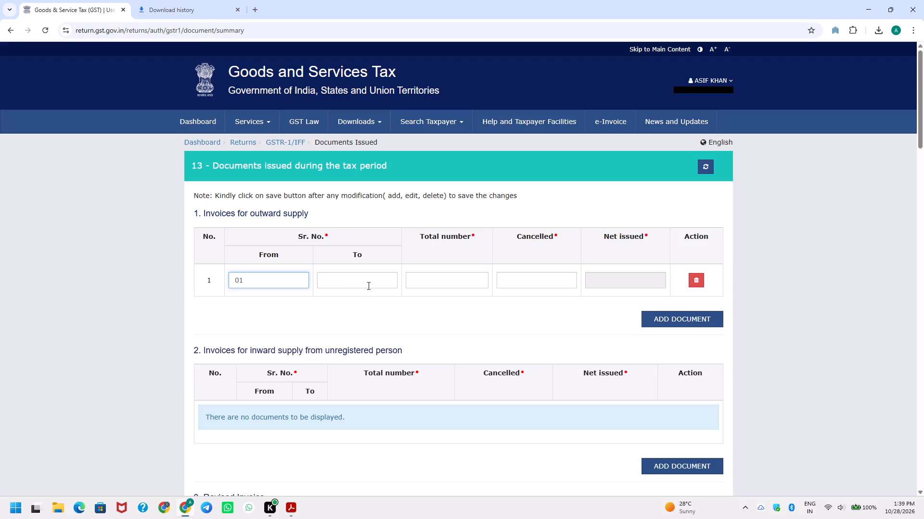
pyautogui.click(369, 285)
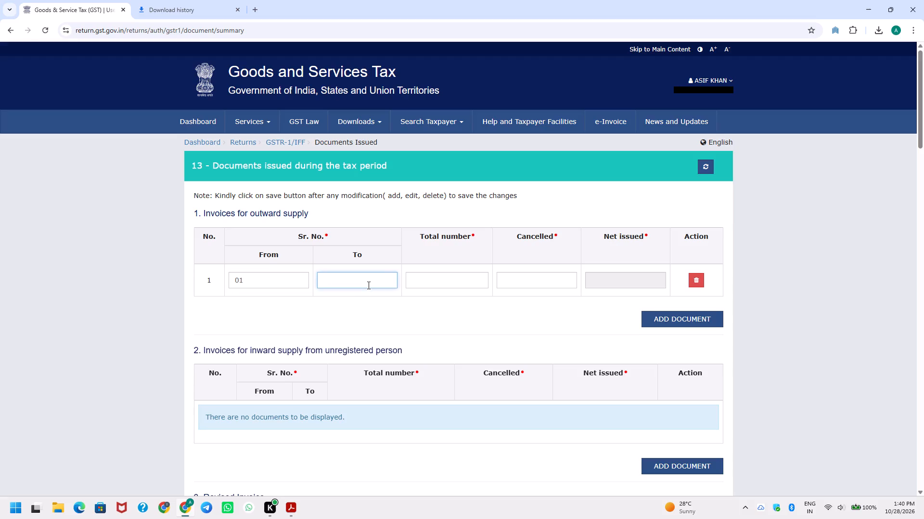
pyautogui.press('1')
pyautogui.press('BackSpace')
pyautogui.press('BackSpace')
pyautogui.write('34')
pyautogui.press('0')
# Set the outward supply invoice row's total number to 340 and cancelled to 0.
pyautogui.click(438, 284)
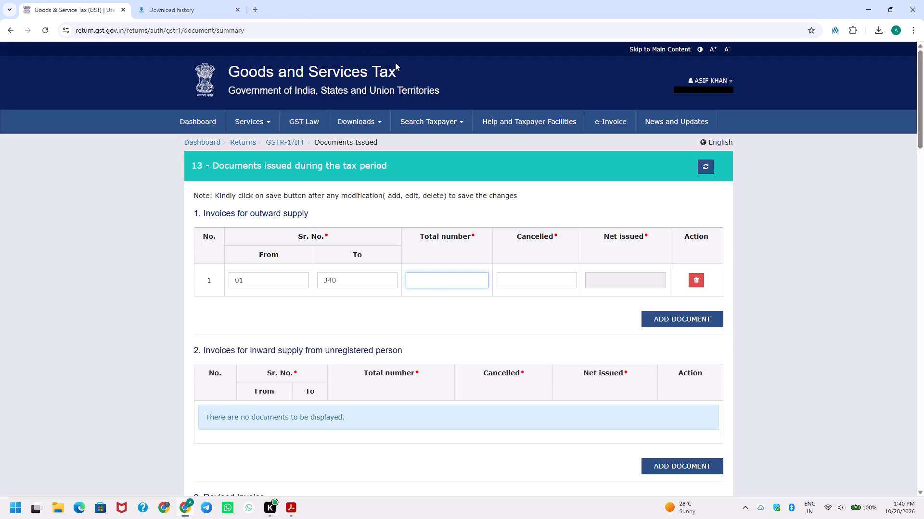
pyautogui.write('340')
pyautogui.press('BackSpace')
pyautogui.press('1')
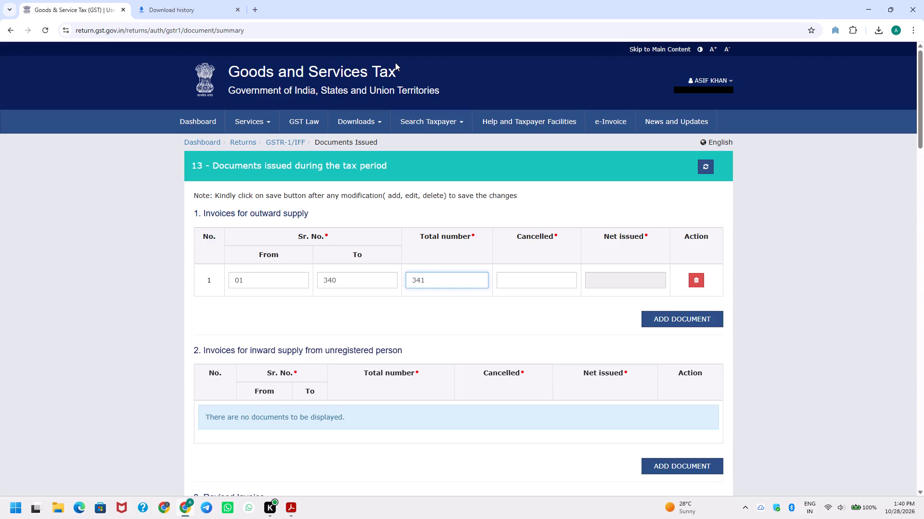
pyautogui.press('BackSpace')
pyautogui.press('0')
pyautogui.press('Tab')
pyautogui.press('0')
pyautogui.press('Tab')
# Save the documents issued details, refresh the table 13 data and return to the GSTR-1 page.
pyautogui.scroll(-6, 449, 113)
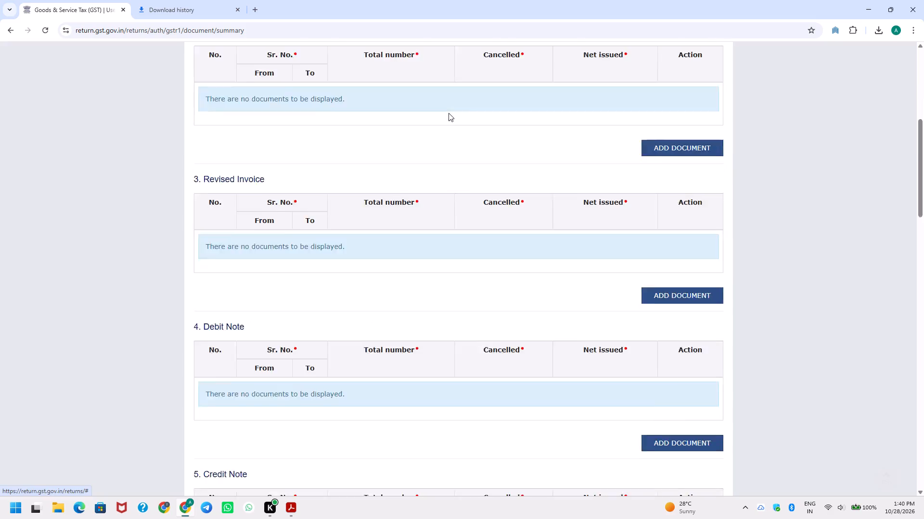
pyautogui.scroll(-8, 625, 331)
pyautogui.scroll(-7, 698, 433)
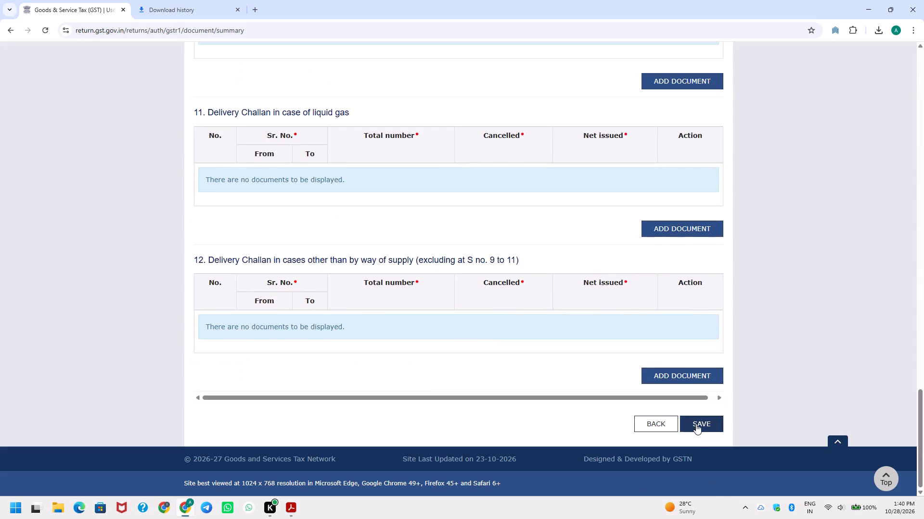
pyautogui.click(696, 424)
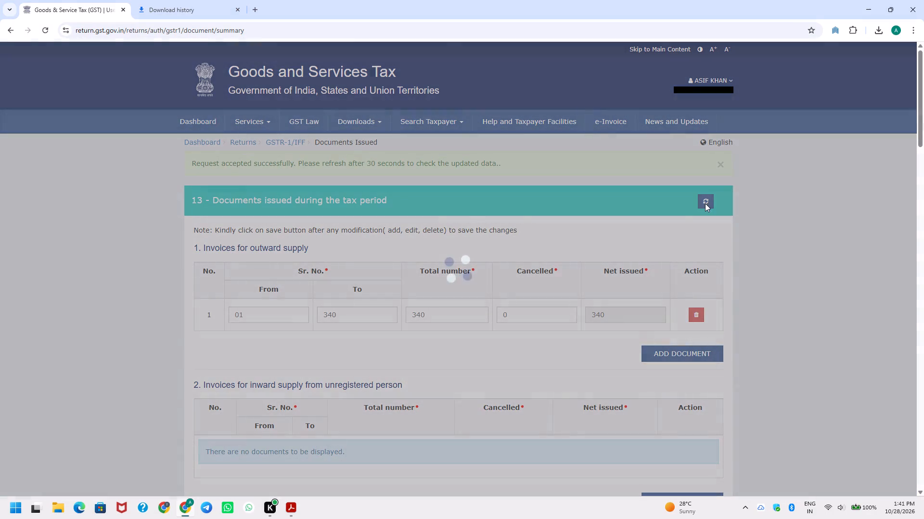
pyautogui.click(705, 204)
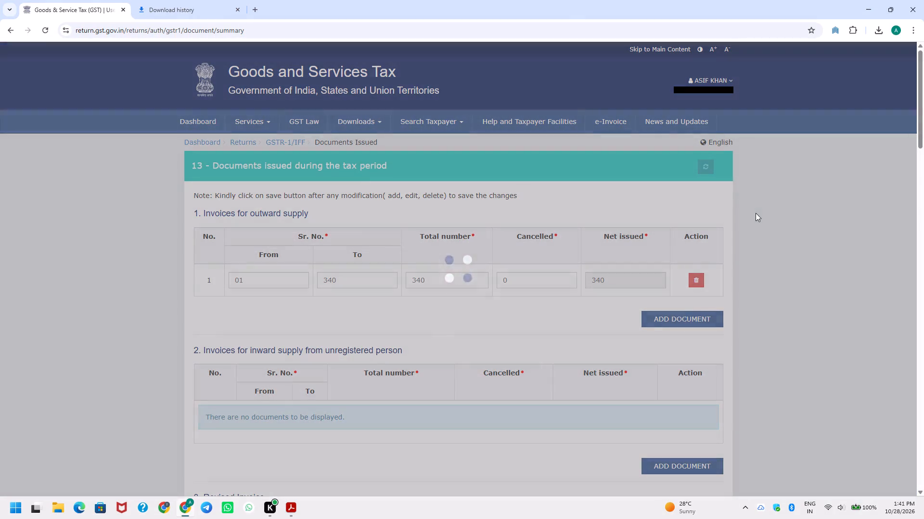
pyautogui.scroll(-10, 760, 247)
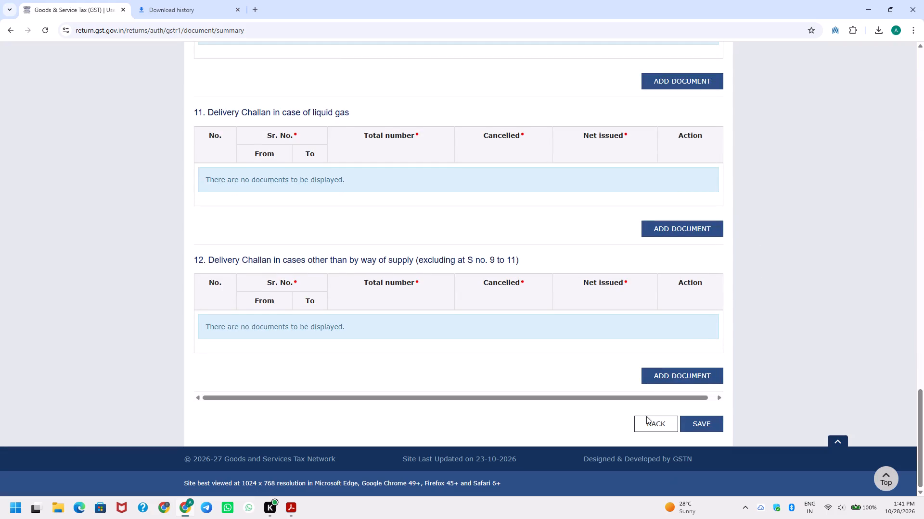
pyautogui.click(650, 426)
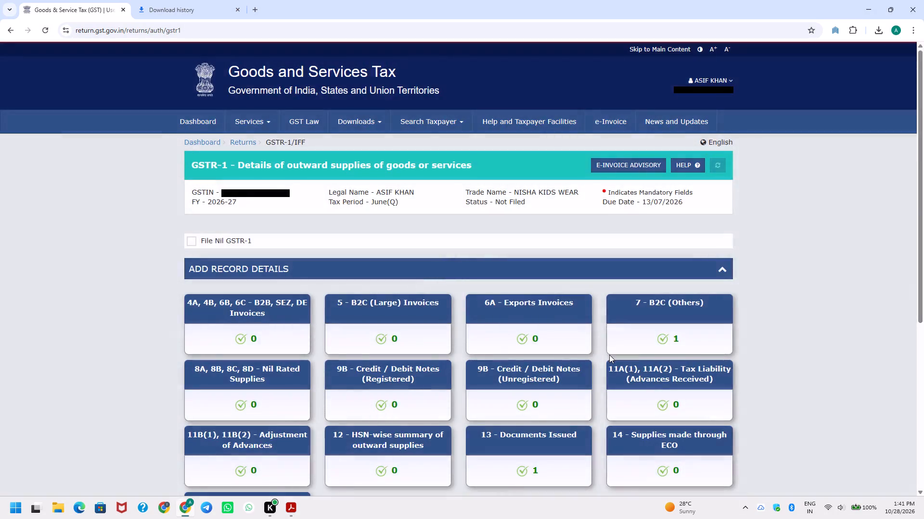
# Generate the GSTR-1 summary, refresh the return status and agree to proceed without HSN-wise B2C supplies in Table 12.
pyautogui.scroll(-2, 609, 355)
pyautogui.scroll(-3, 546, 370)
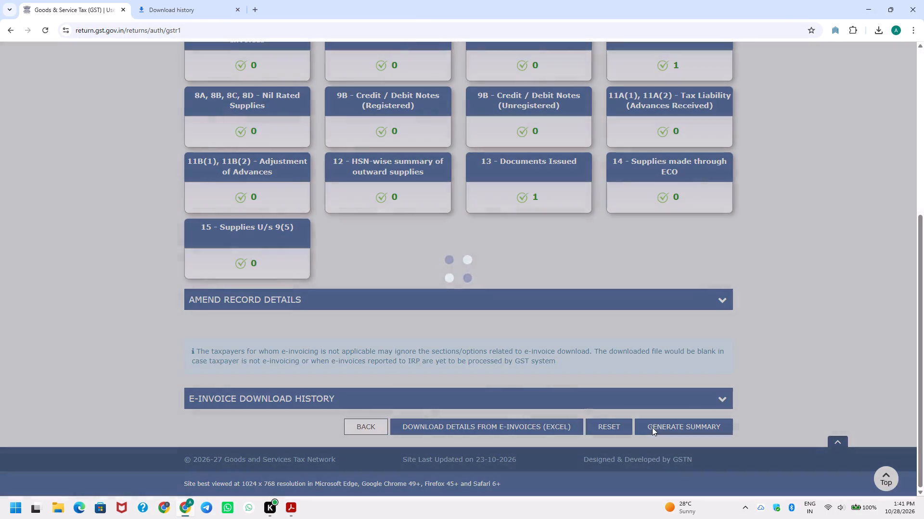
pyautogui.click(670, 427)
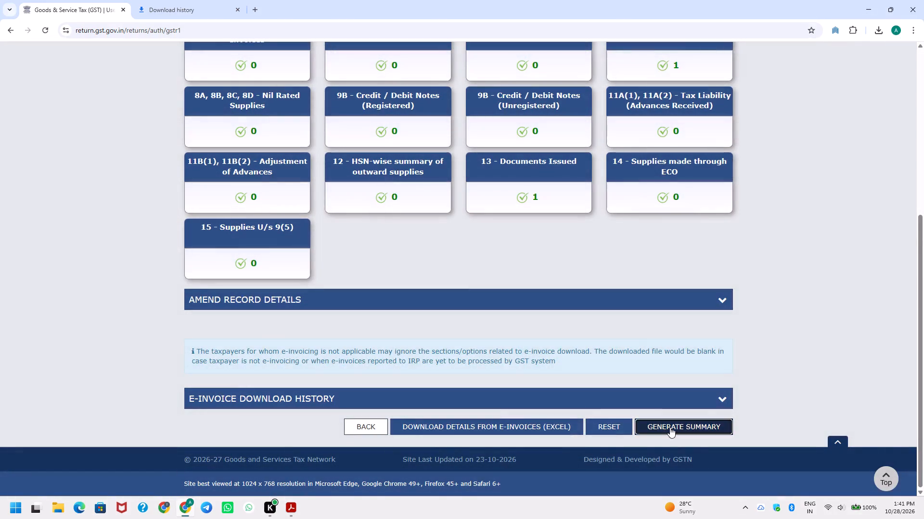
pyautogui.scroll(-1, 253, 287)
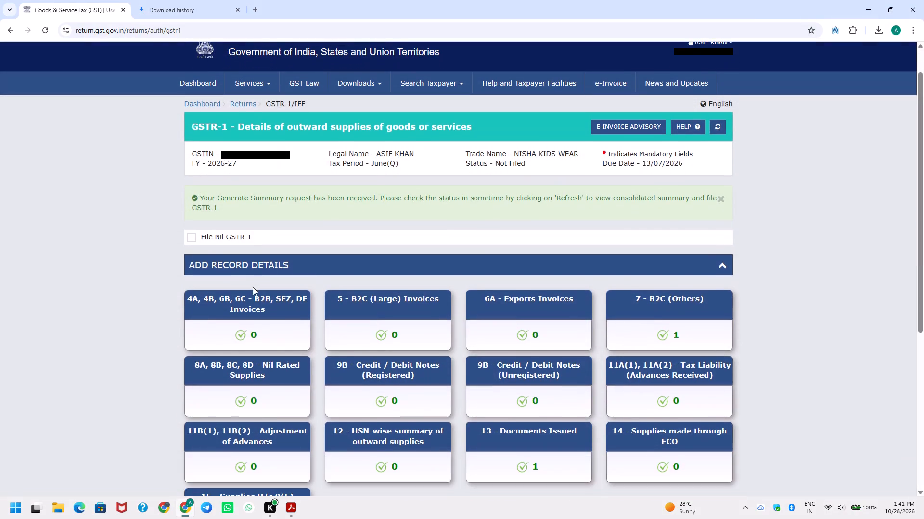
pyautogui.scroll(-1, 253, 287)
pyautogui.click(715, 130)
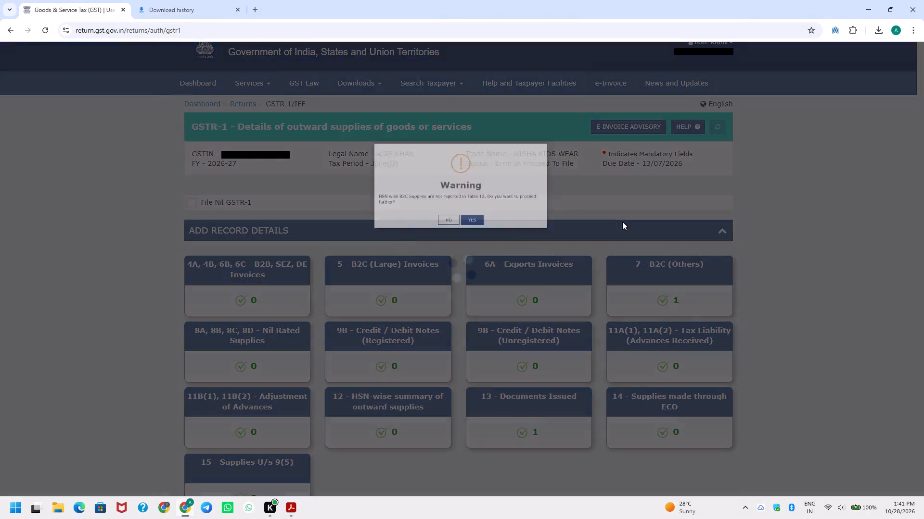
pyautogui.click(488, 200)
# Try to generate the GSTR-1 summary again, and refresh the return status.
pyautogui.scroll(-6, 571, 265)
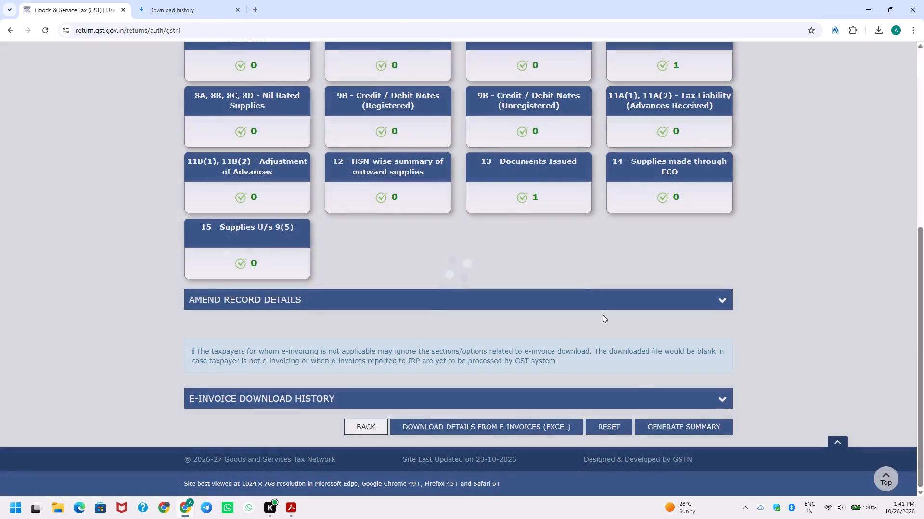
pyautogui.click(676, 429)
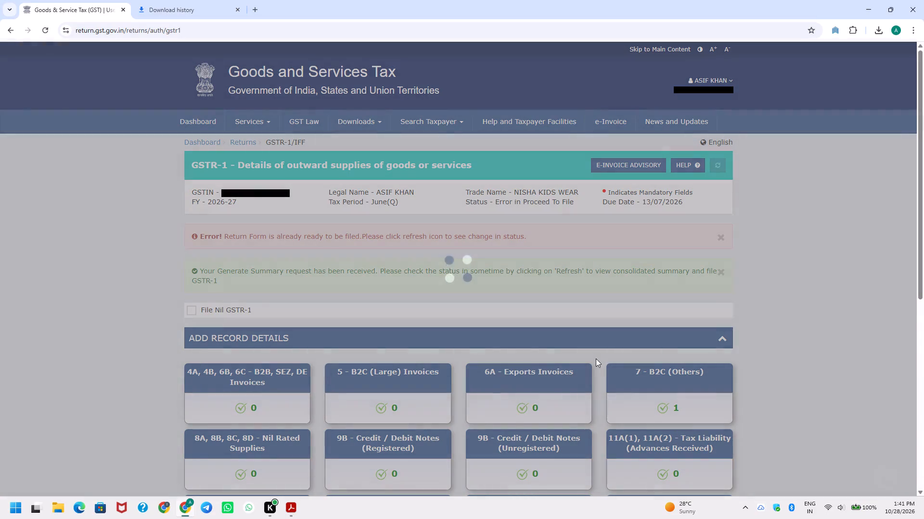
pyautogui.scroll(-2, 653, 293)
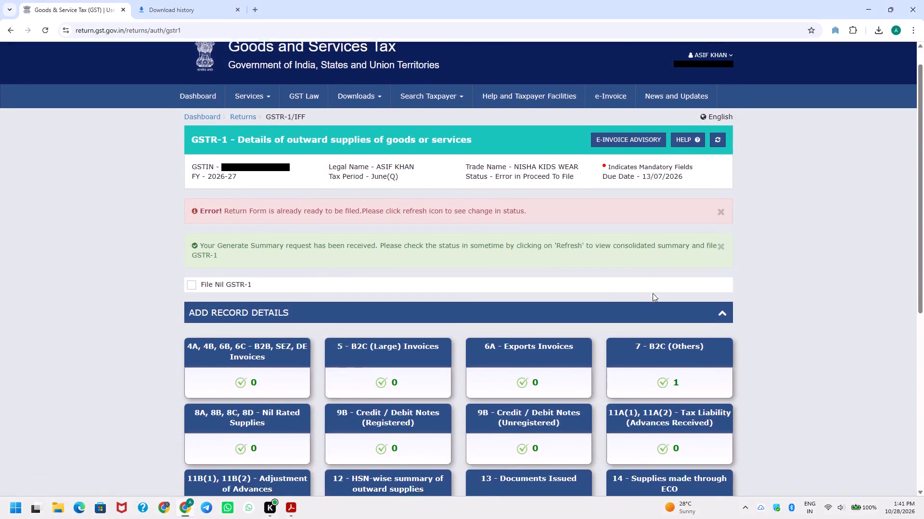
pyautogui.scroll(-4, 653, 293)
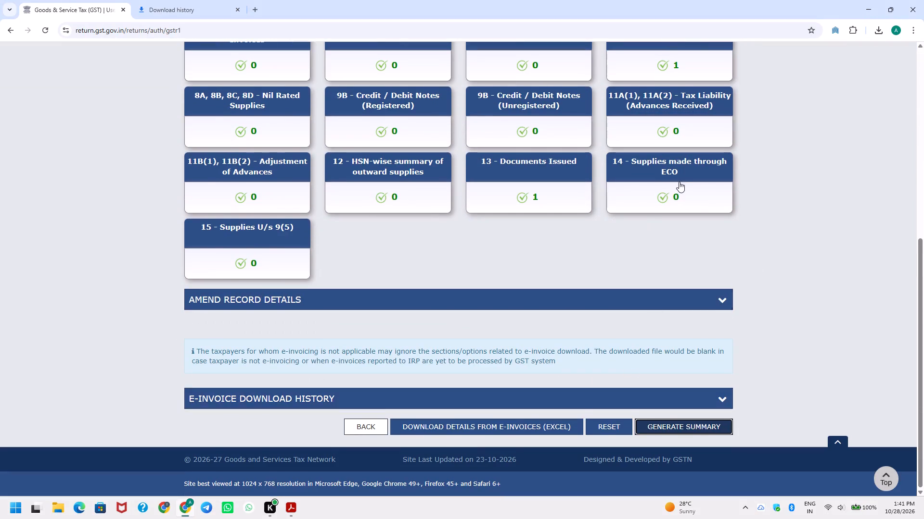
pyautogui.scroll(7, 679, 182)
pyautogui.doubleClick(715, 167)
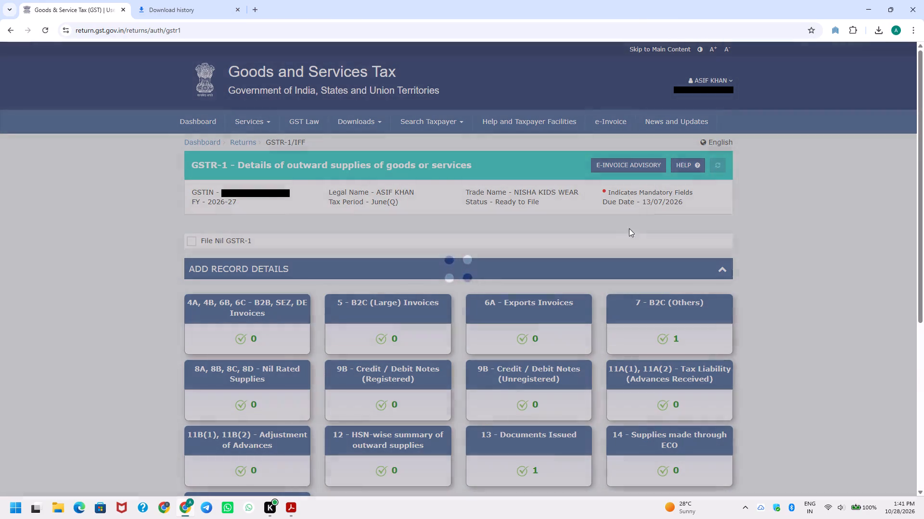
# Open the consolidated summary of the June quarter GSTR-1 for filing.
pyautogui.scroll(-7, 629, 233)
pyautogui.click(654, 432)
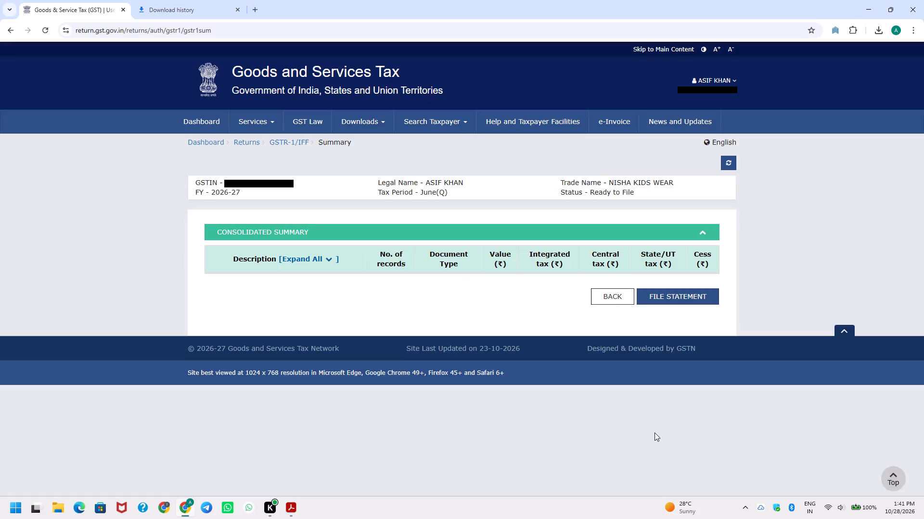
# Examine the consolidated summary, checking the table 7 B2CS (Others) values and the table 13 documents issued.
pyautogui.scroll(-6, 664, 322)
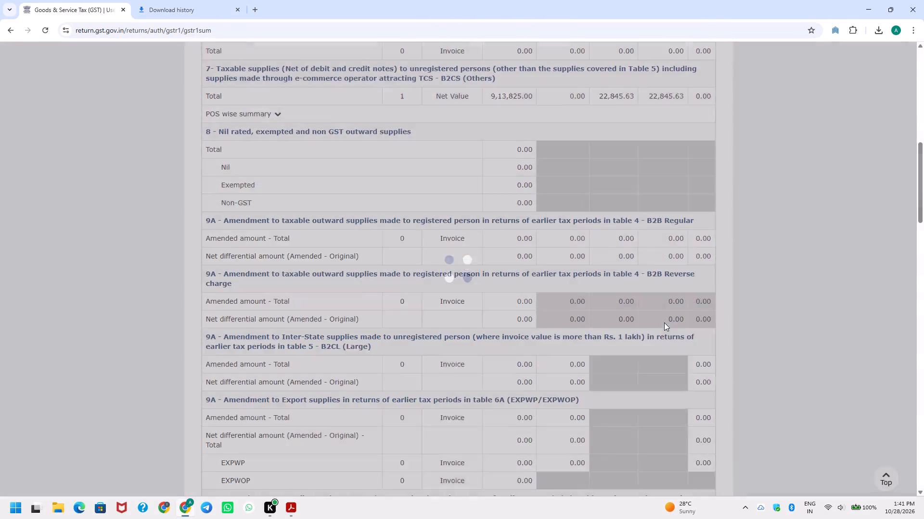
pyautogui.scroll(-9, 664, 322)
pyautogui.scroll(3, 667, 329)
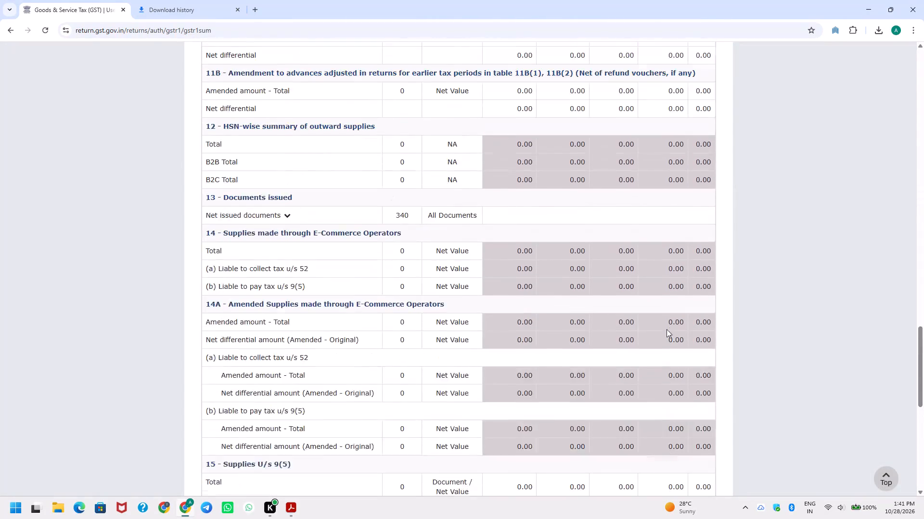
pyautogui.scroll(6, 667, 329)
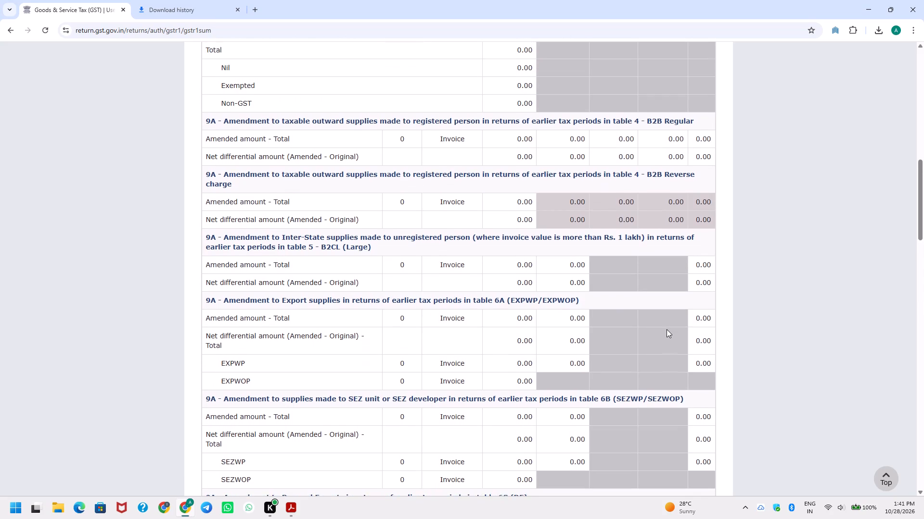
pyautogui.scroll(3, 667, 329)
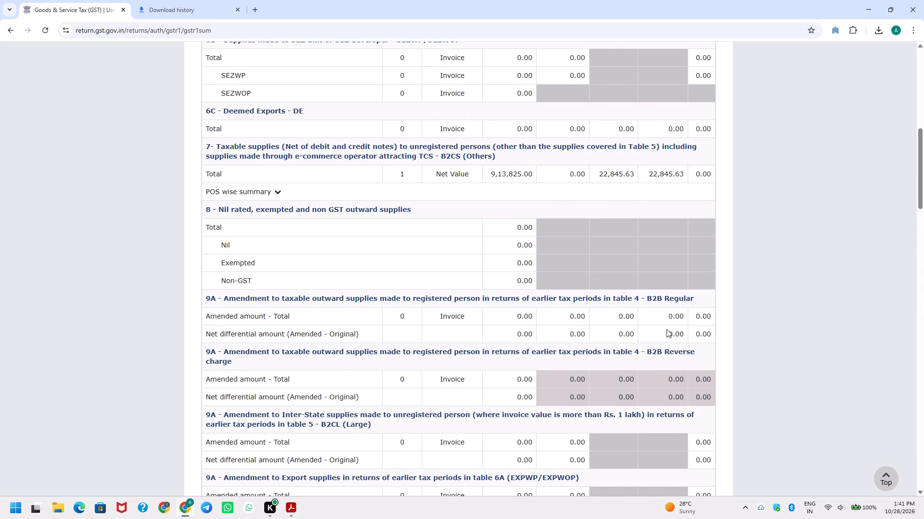
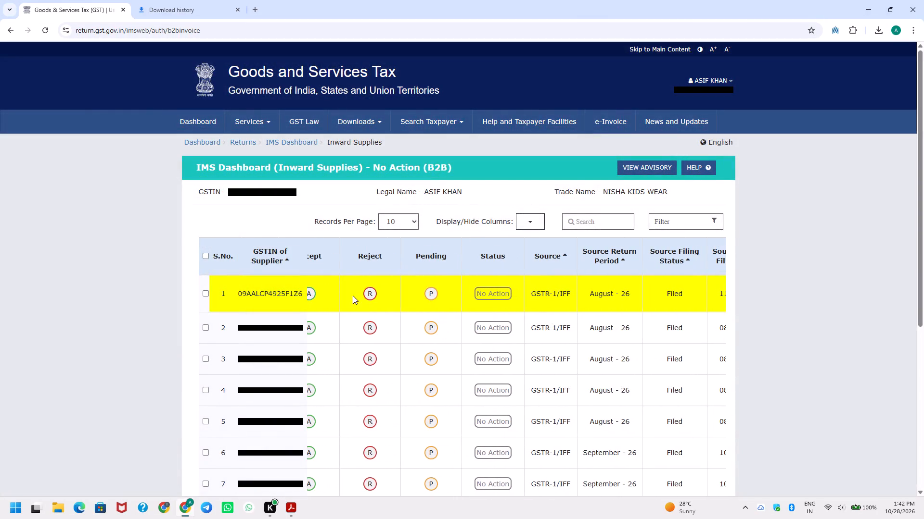
# Examine the B2B inward supply records without action across all three pages of the IMS list.
pyautogui.hscroll(1, 328, 297)
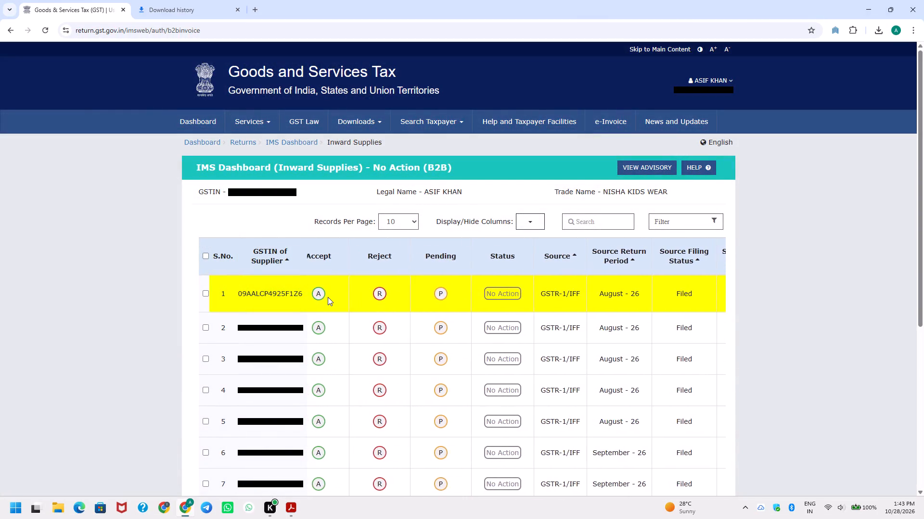
pyautogui.hscroll(1, 328, 297)
pyautogui.scroll(-1, 376, 312)
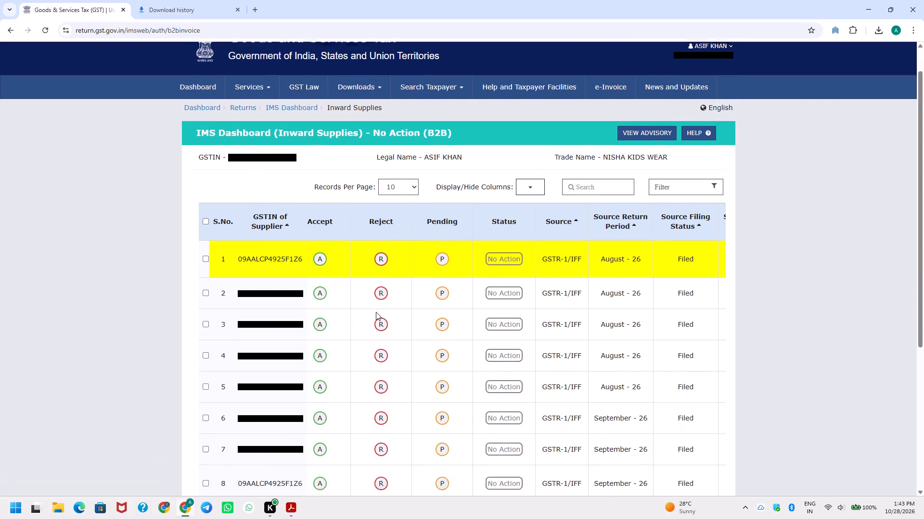
pyautogui.scroll(-4, 376, 312)
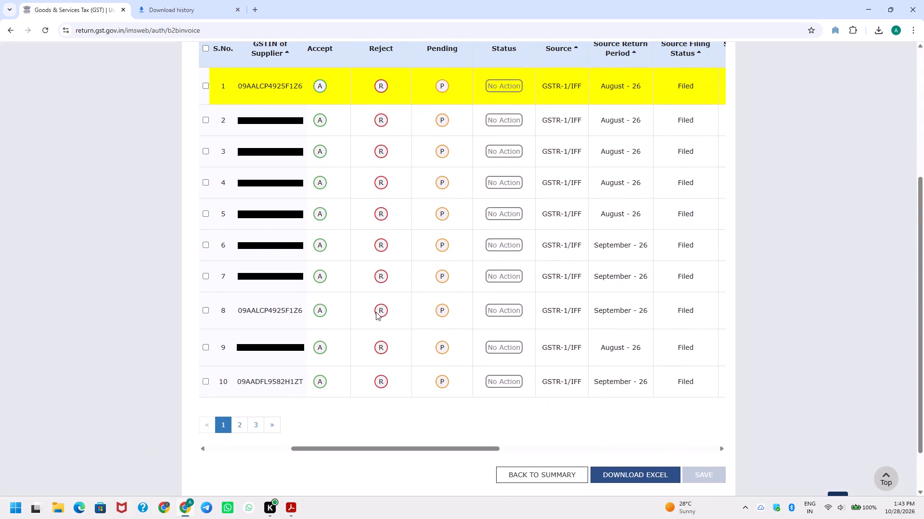
pyautogui.scroll(-1, 376, 312)
pyautogui.click(247, 421)
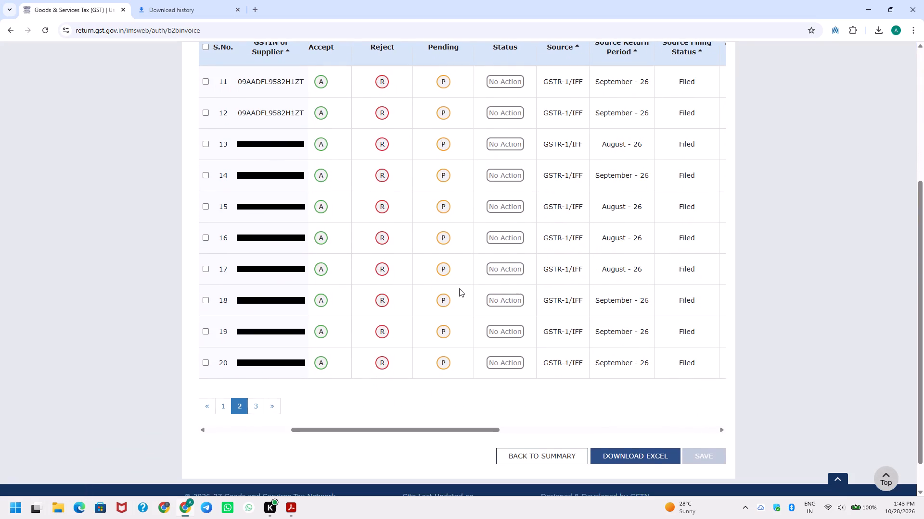
pyautogui.click(257, 412)
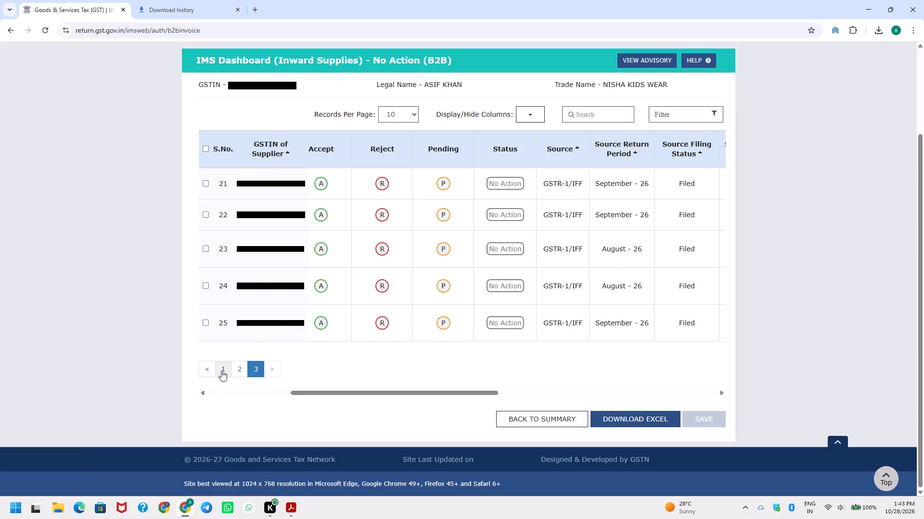
# Mark B2B inward supply records 1 to 10 on the first page as Accept.
pyautogui.click(222, 371)
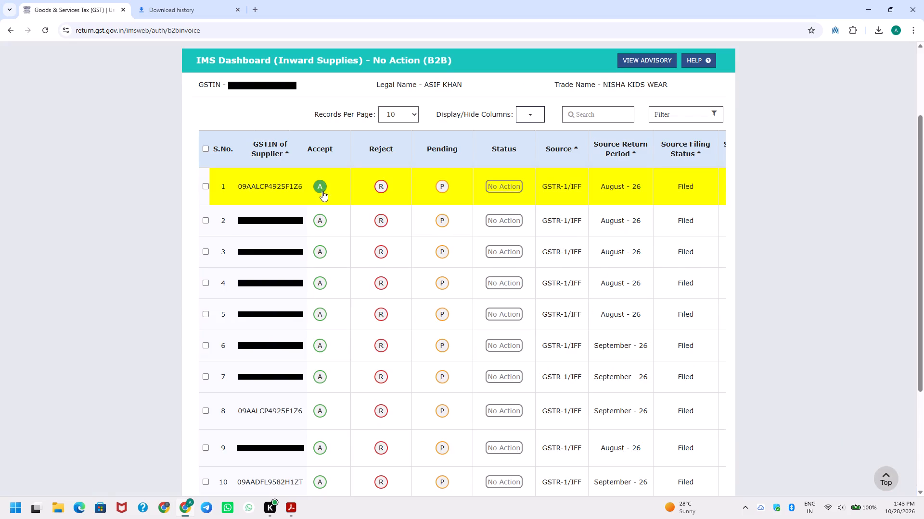
pyautogui.click(320, 187)
pyautogui.click(320, 217)
pyautogui.click(316, 259)
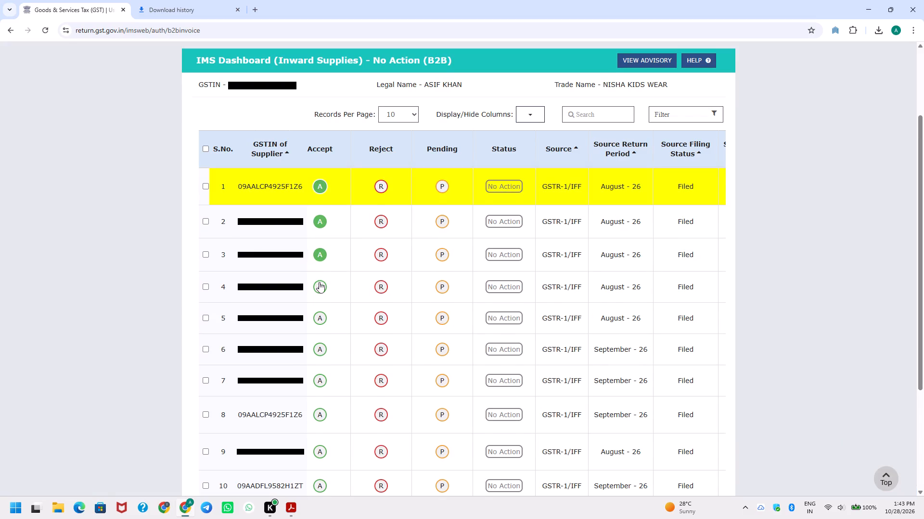
pyautogui.click(320, 293)
pyautogui.click(323, 321)
pyautogui.scroll(-2, 323, 321)
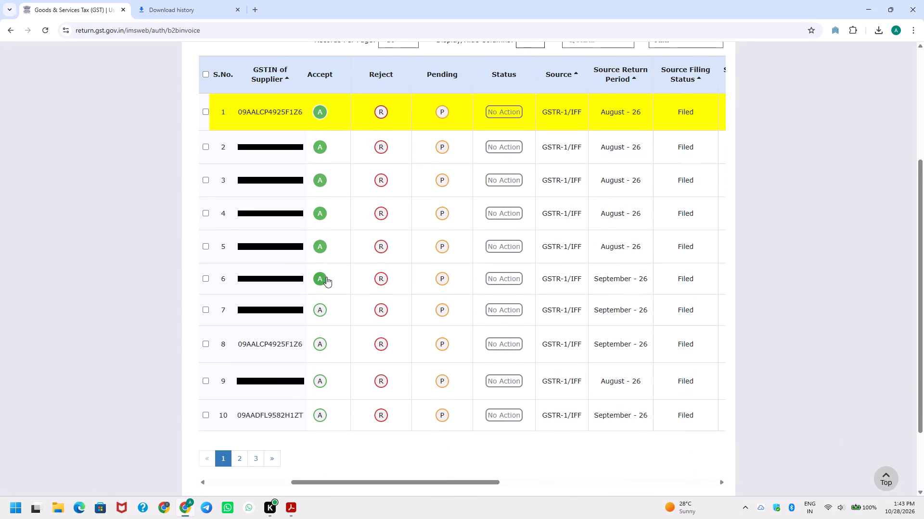
pyautogui.click(321, 282)
pyautogui.click(321, 309)
pyautogui.click(322, 346)
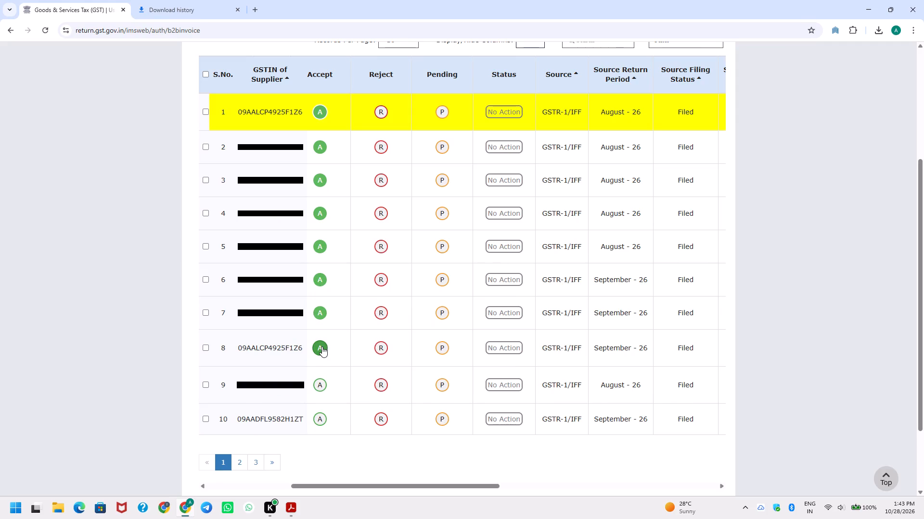
pyautogui.click(321, 383)
pyautogui.click(317, 422)
# Mark B2B inward supply records 11 to 20 on the second page as Accept.
pyautogui.scroll(-1, 321, 398)
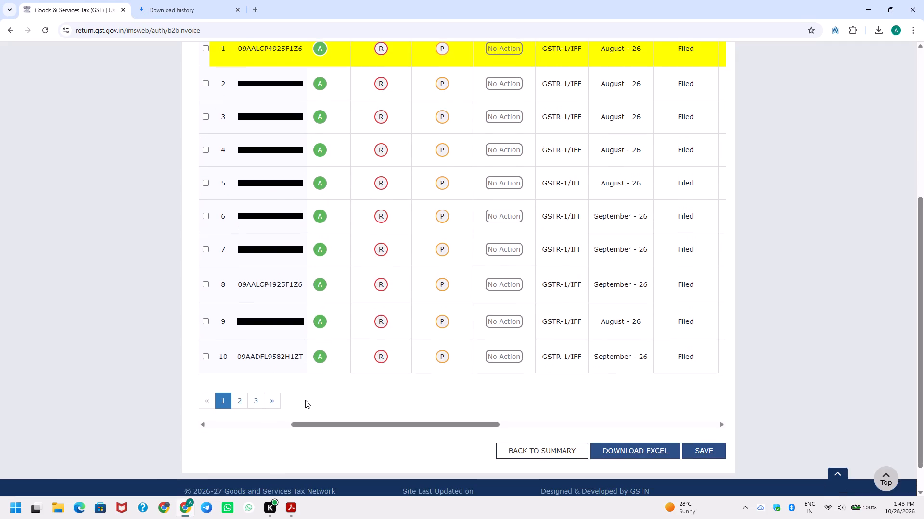
pyautogui.click(238, 405)
pyautogui.scroll(1, 354, 153)
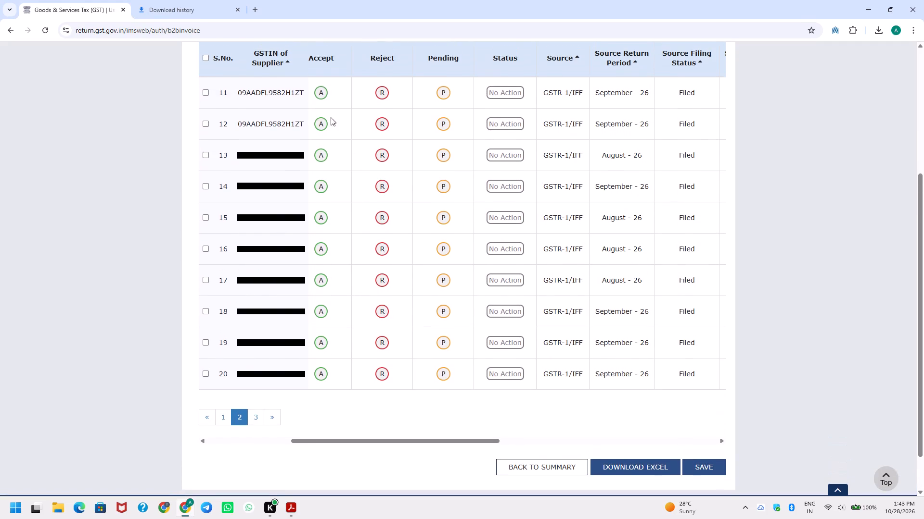
pyautogui.click(321, 96)
pyautogui.click(321, 123)
pyautogui.click(320, 155)
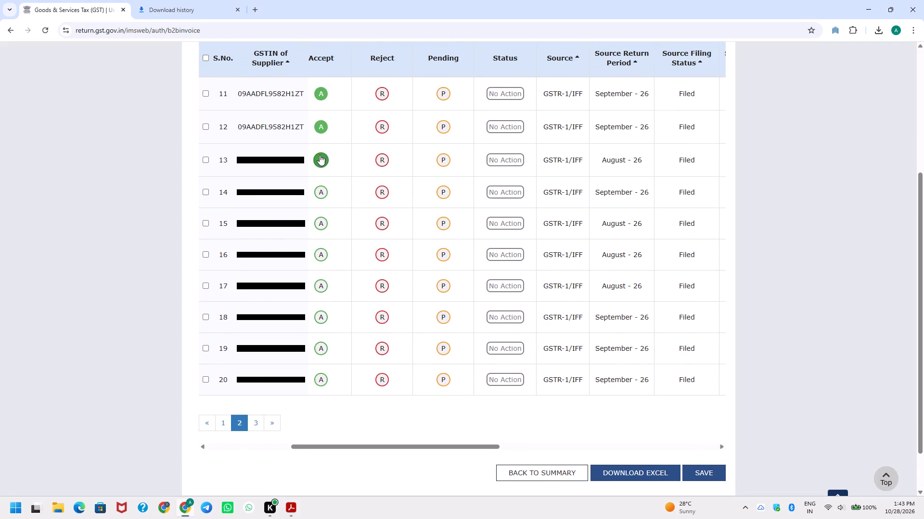
pyautogui.click(320, 196)
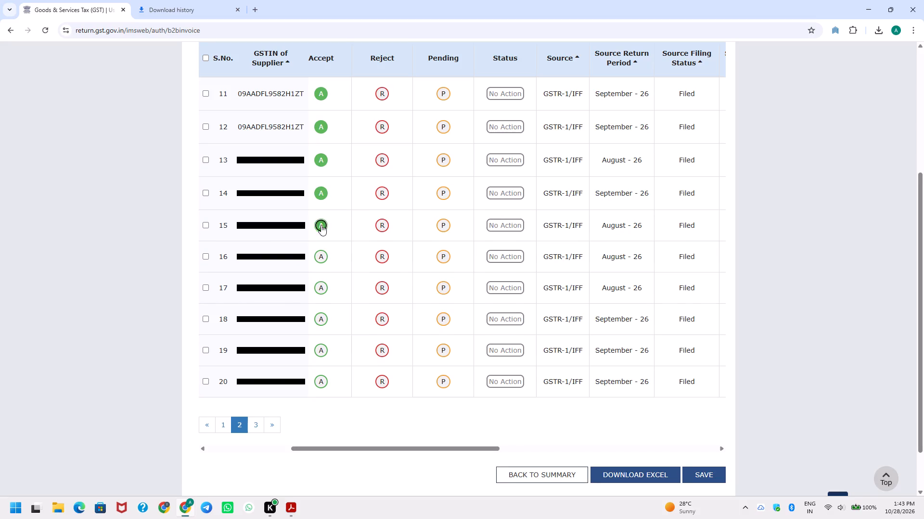
pyautogui.click(321, 225)
pyautogui.click(321, 257)
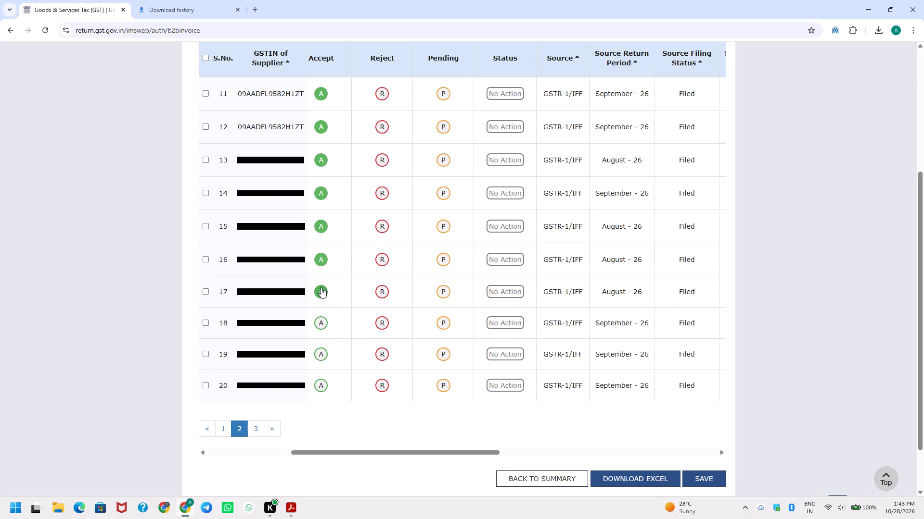
pyautogui.click(321, 290)
pyautogui.click(319, 323)
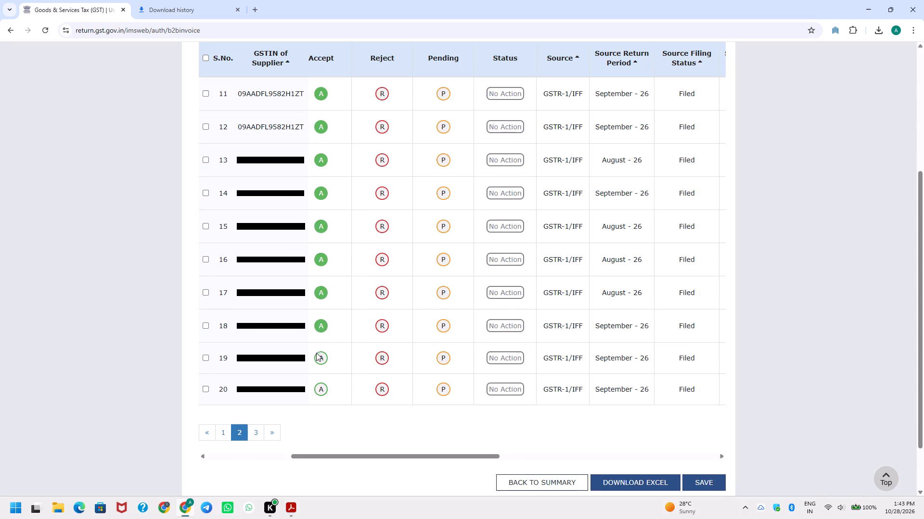
pyautogui.click(316, 353)
pyautogui.click(317, 390)
# Check the invoice details of the second-page records, and mark records 21 to 25 on the third page as Accept.
pyautogui.hscroll(-1, 392, 360)
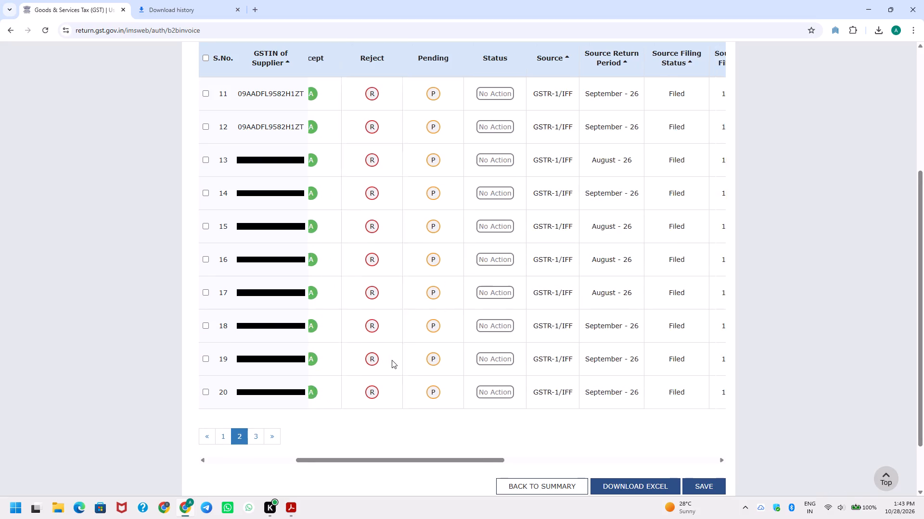
pyautogui.hscroll(-2, 392, 360)
pyautogui.hscroll(-2, 492, 328)
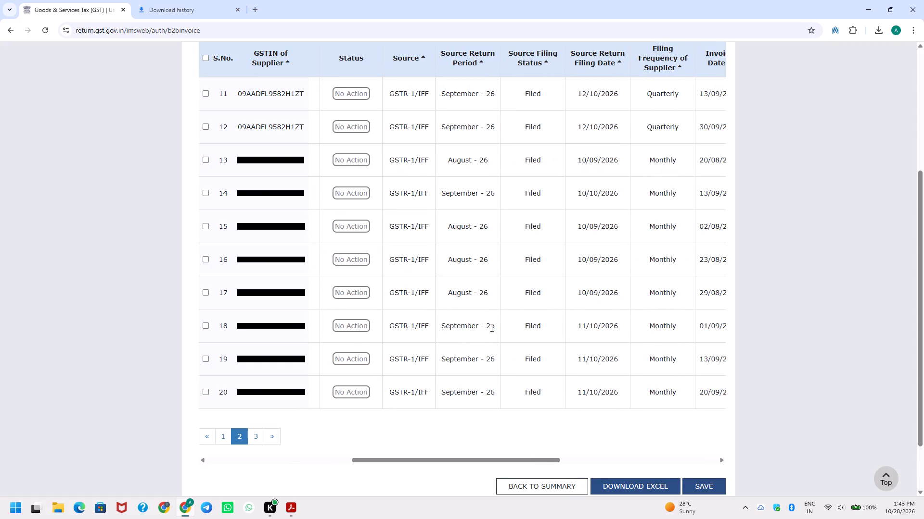
pyautogui.hscroll(-4, 492, 328)
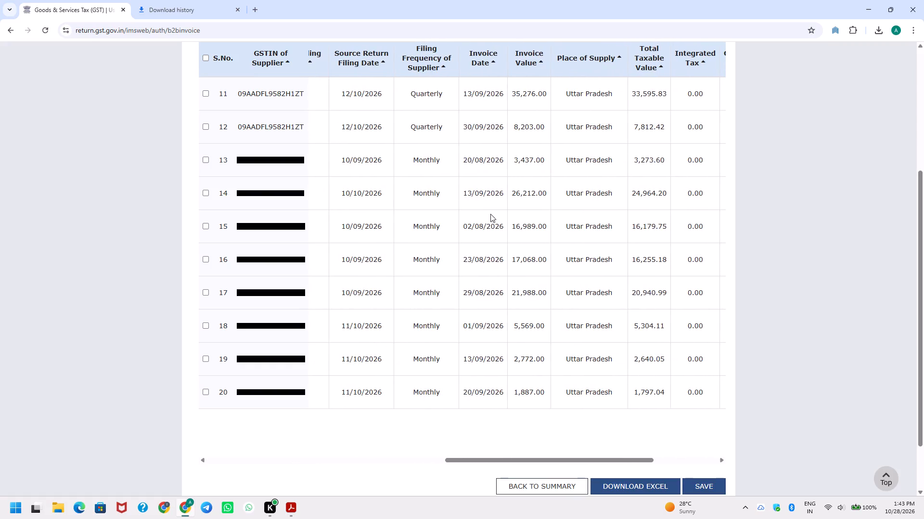
pyautogui.hscroll(2, 493, 289)
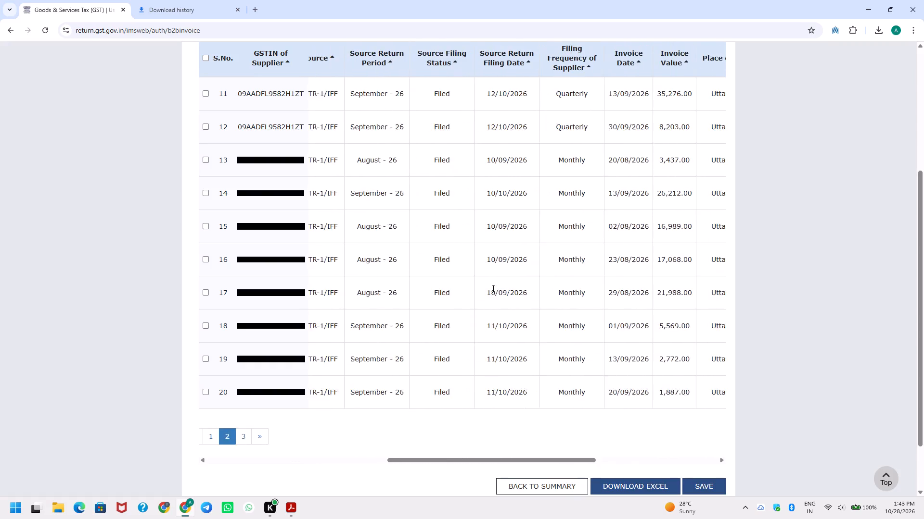
pyautogui.click(244, 435)
pyautogui.hscroll(1, 366, 308)
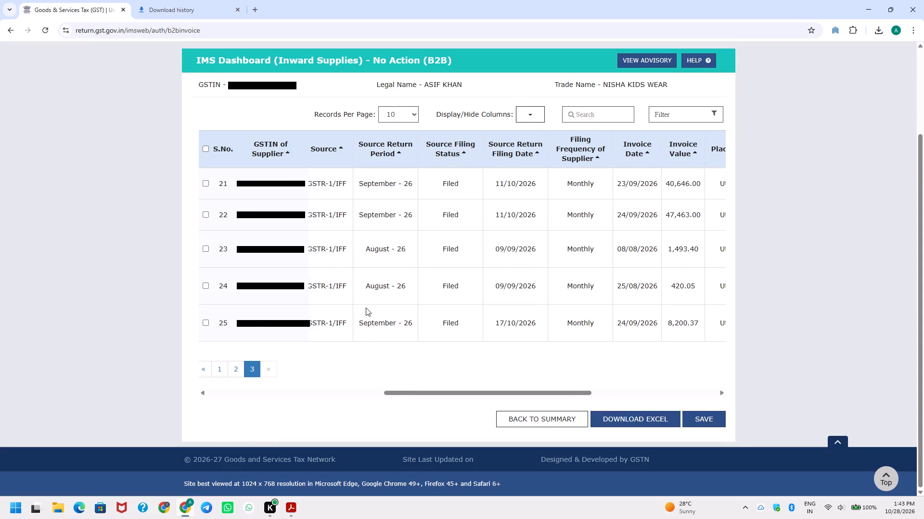
pyautogui.hscroll(4, 366, 308)
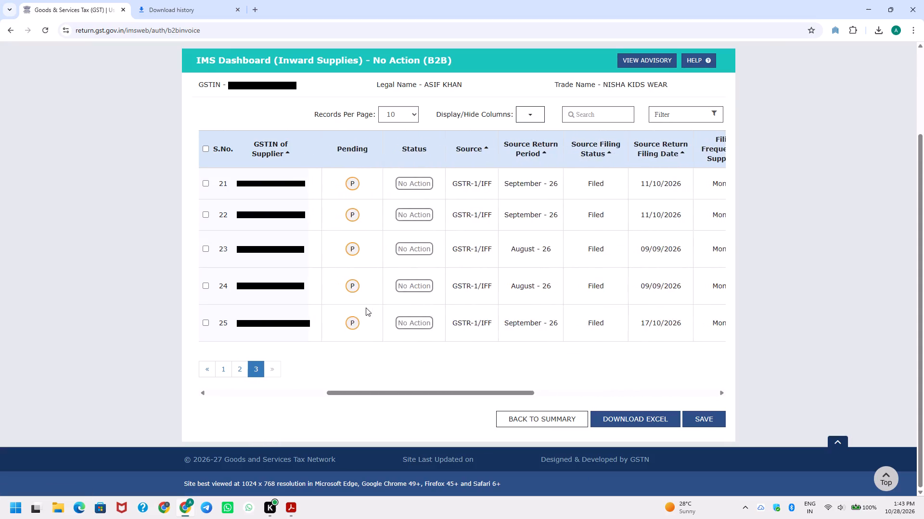
pyautogui.hscroll(2, 366, 308)
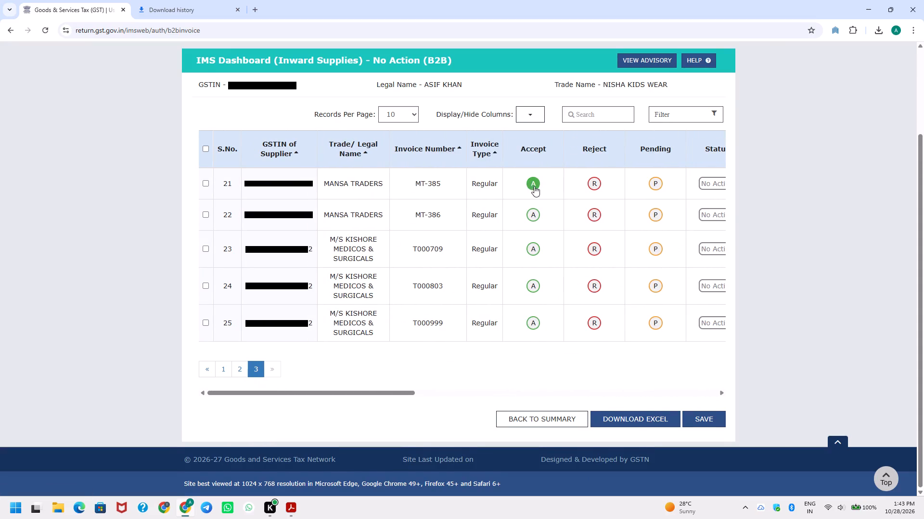
pyautogui.doubleClick(534, 186)
pyautogui.click(535, 215)
pyautogui.click(532, 255)
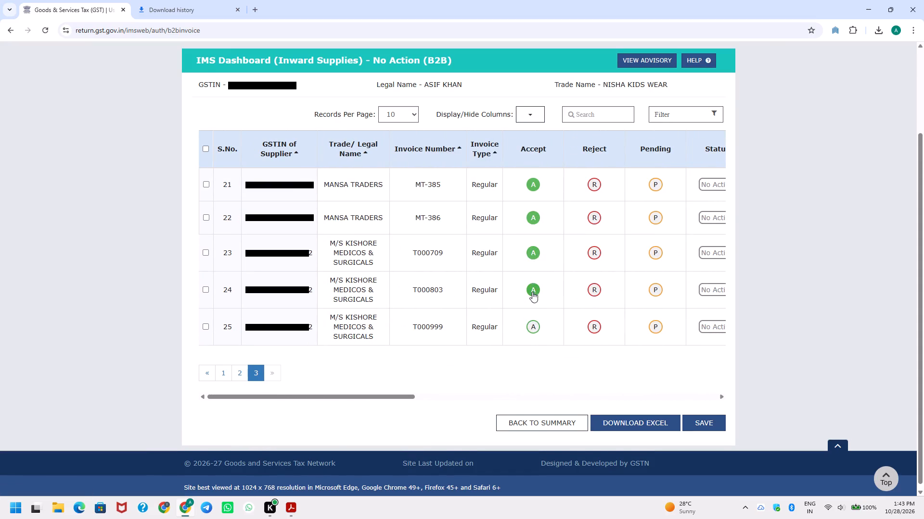
pyautogui.click(532, 293)
pyautogui.click(535, 329)
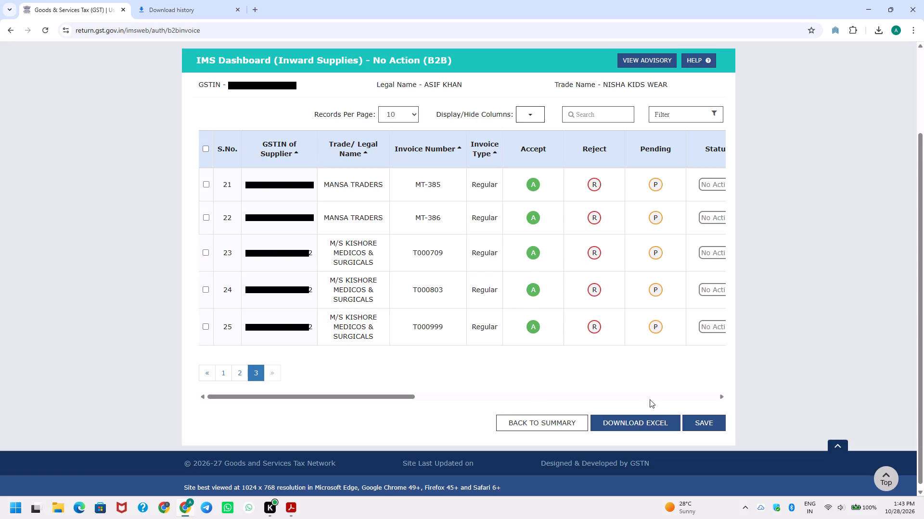
# Save the Accept action for all the marked B2B records and proceed through the confirmations.
pyautogui.click(697, 423)
pyautogui.click(540, 186)
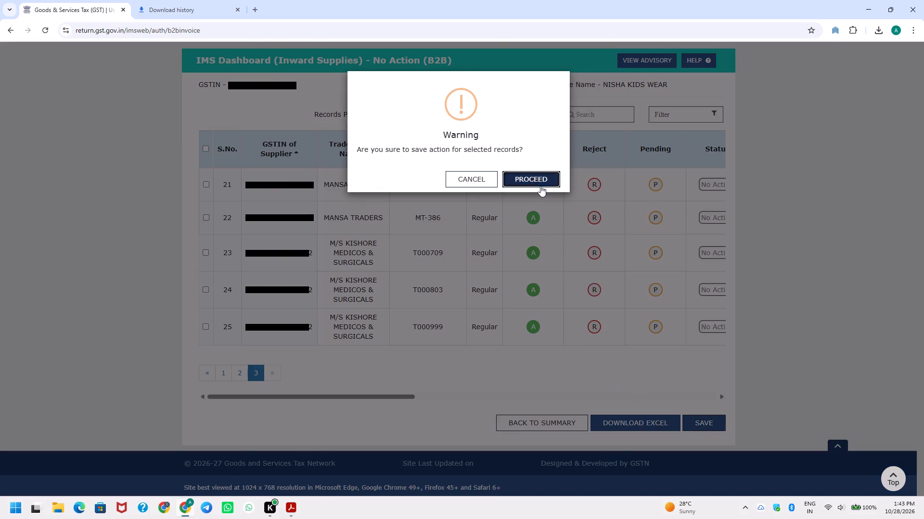
pyautogui.scroll(-4, 603, 281)
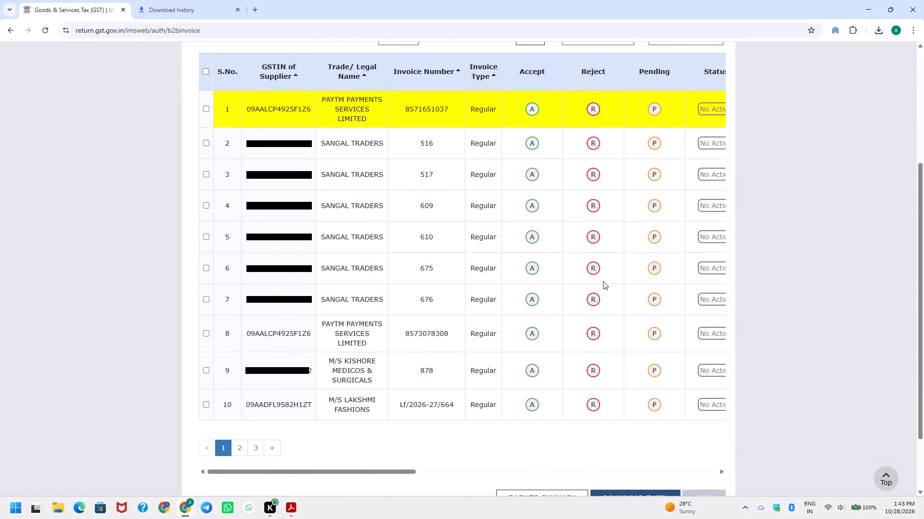
pyautogui.scroll(-2, 603, 281)
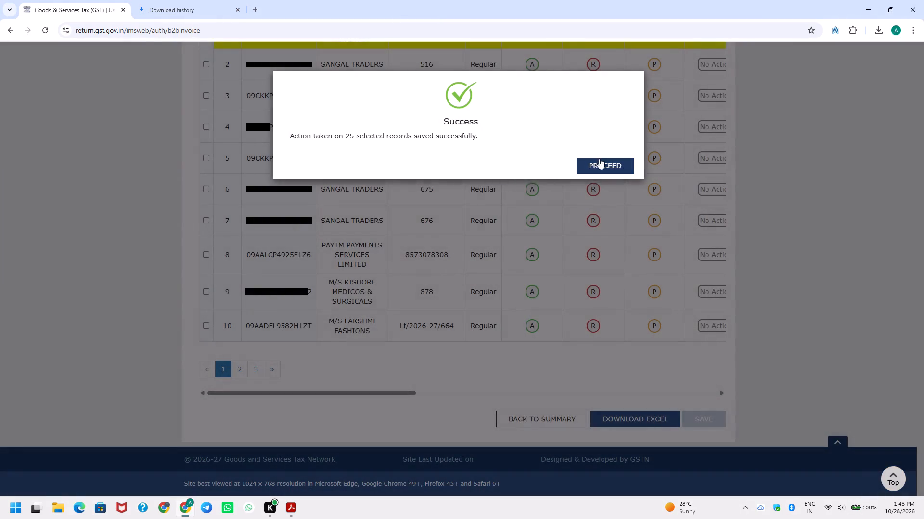
pyautogui.click(599, 159)
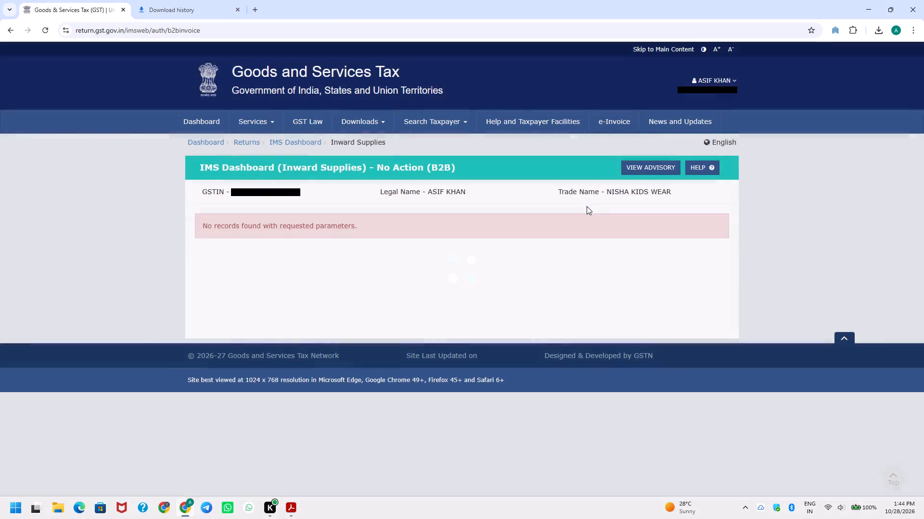
# Return to the IMS Dashboard and open the online Inward Supplies summary.
pyautogui.click(316, 146)
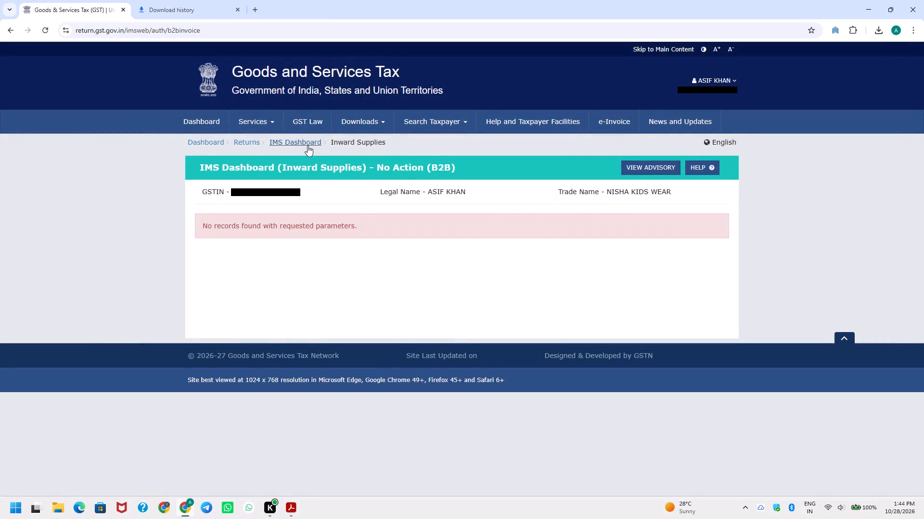
pyautogui.click(308, 146)
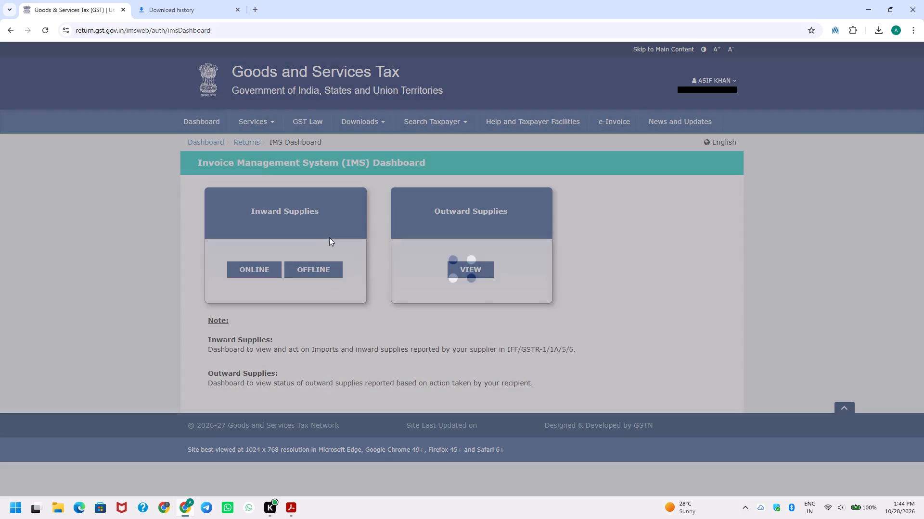
pyautogui.click(258, 272)
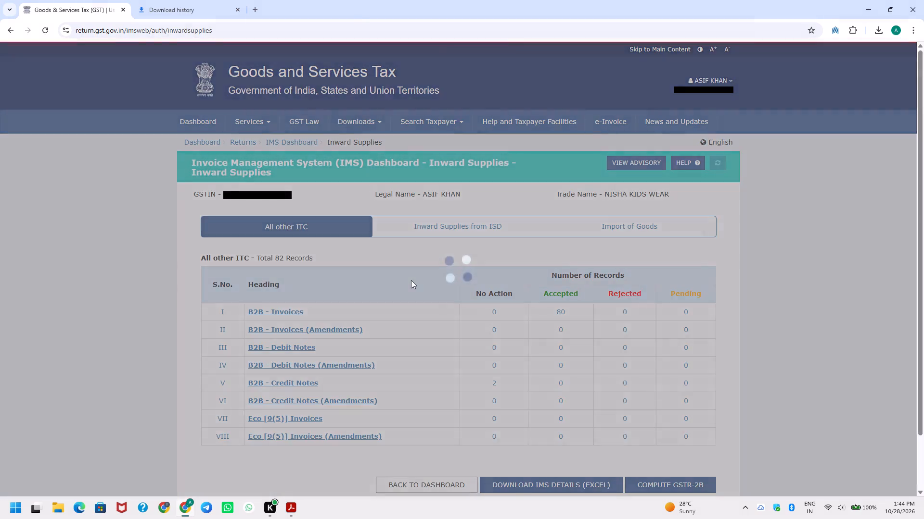
pyautogui.click(531, 185)
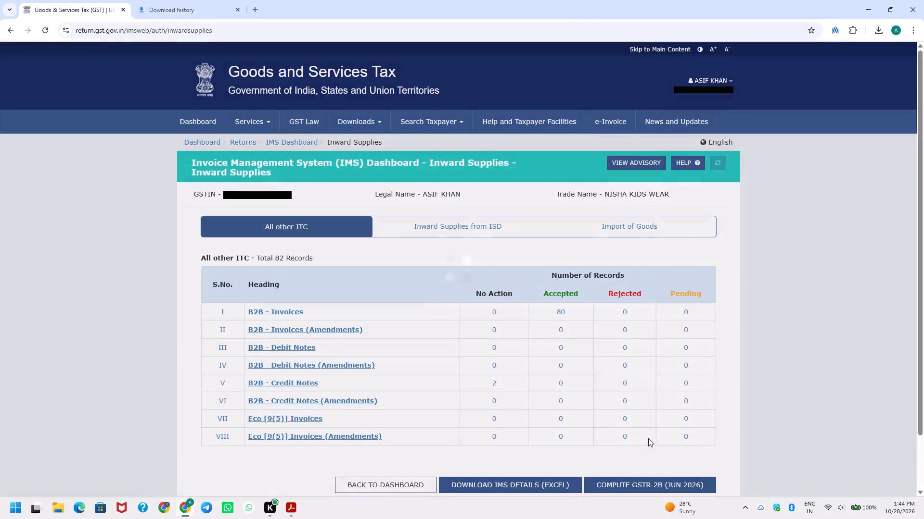
# Compute GSTR-2B for June 2026, agreeing that records without action are deemed accepted.
pyautogui.click(656, 482)
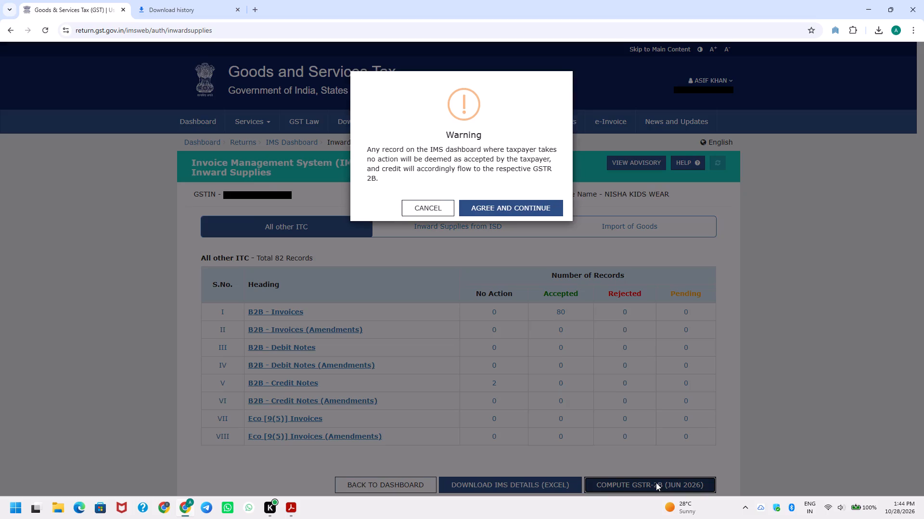
pyautogui.click(507, 211)
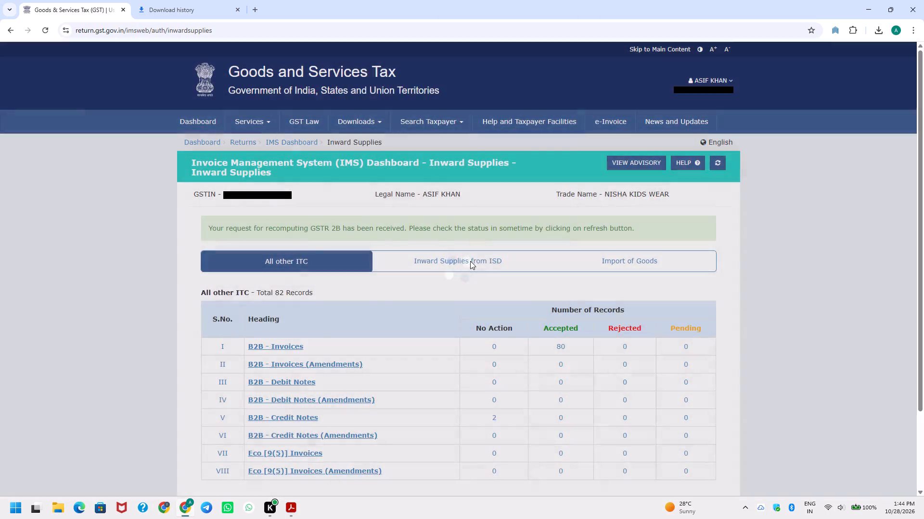
pyautogui.scroll(-3, 470, 261)
pyautogui.scroll(3, 470, 261)
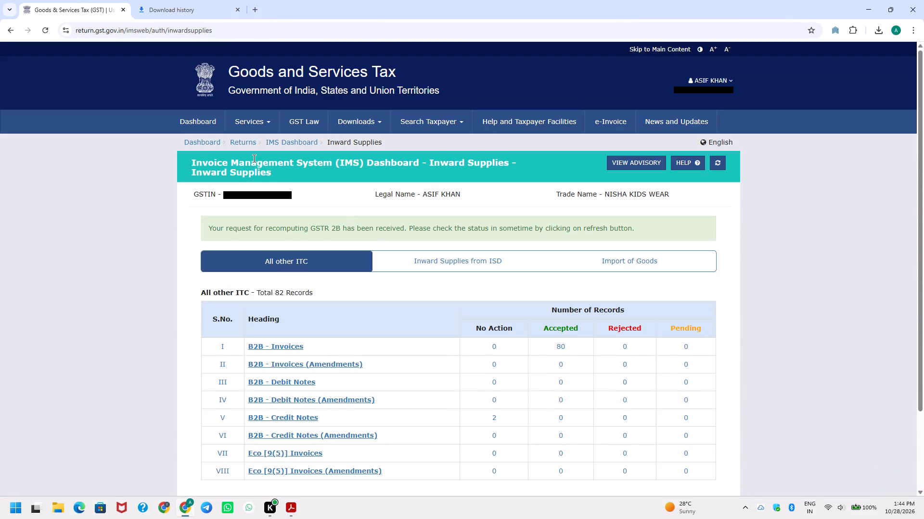
# Refresh the Inward Supplies page to check the status of the GSTR-2B recomputation.
pyautogui.click(717, 168)
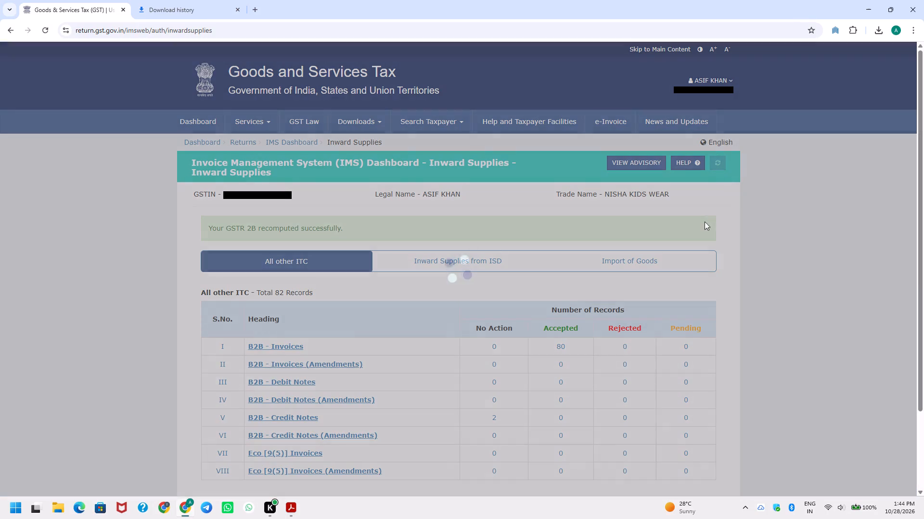
pyautogui.scroll(-2, 622, 275)
pyautogui.scroll(2, 622, 275)
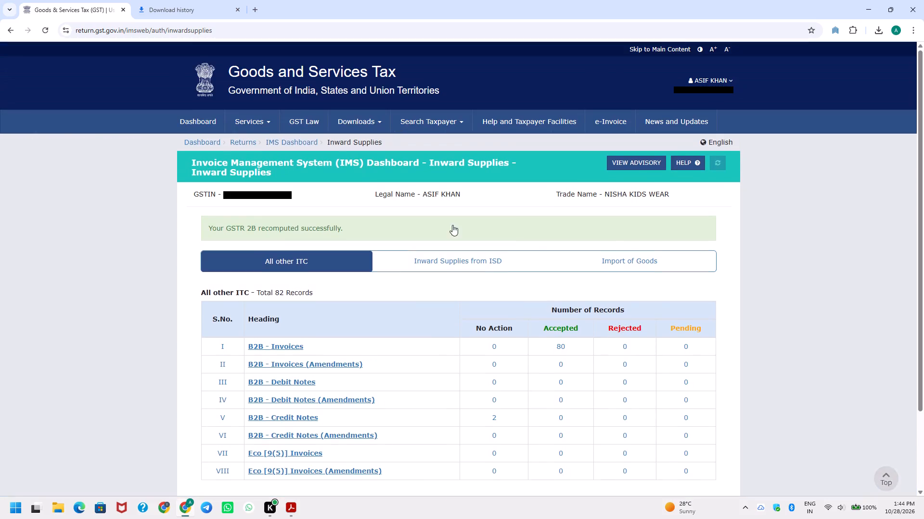
# Search the returns for 2026-27, Quarter 1 (Apr - Jun), June, and open the quarterly GSTR-3B for online preparation.
pyautogui.click(249, 141)
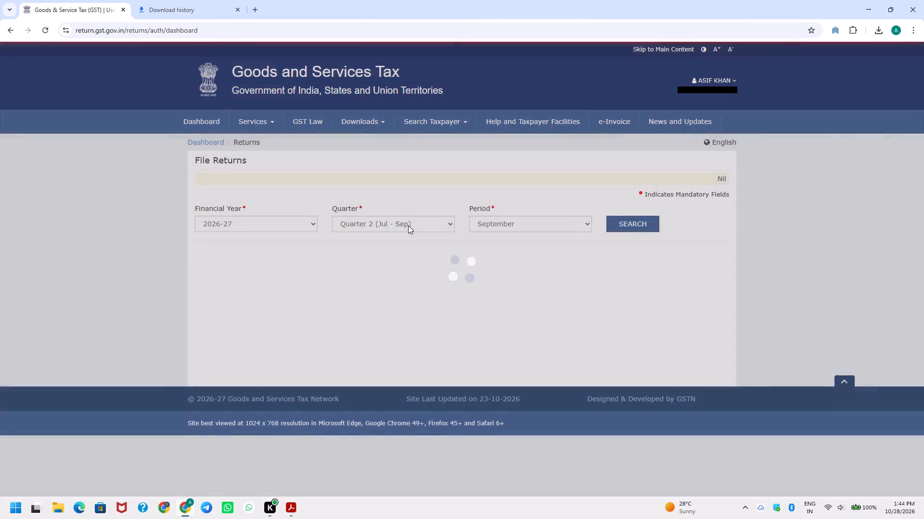
pyautogui.click(381, 227)
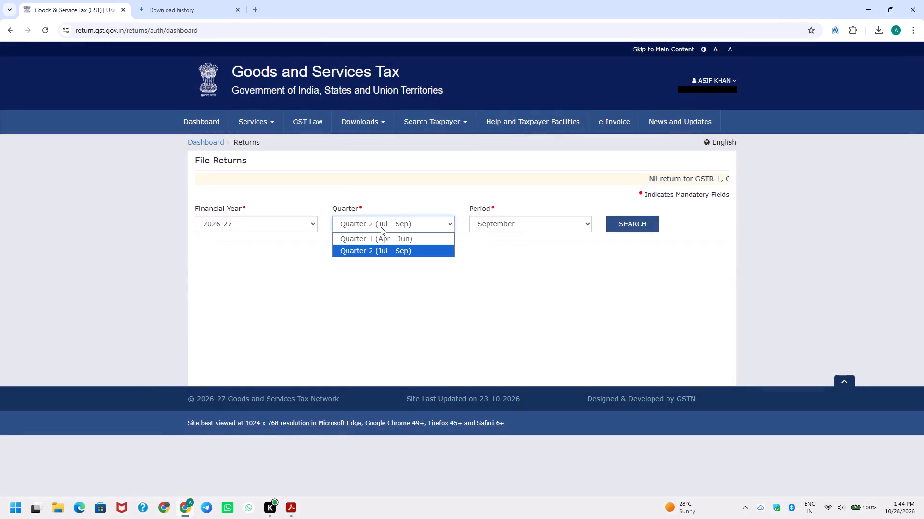
pyautogui.click(384, 237)
pyautogui.click(626, 217)
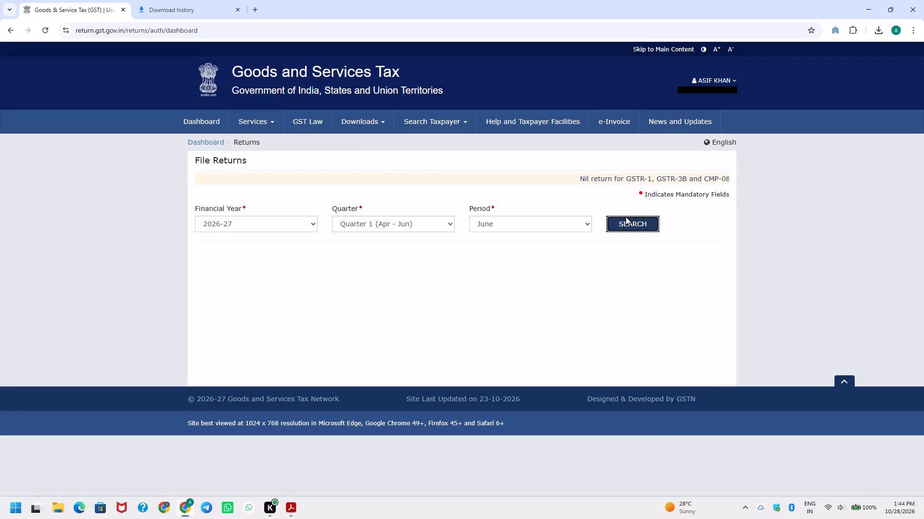
pyautogui.scroll(-3, 526, 316)
pyautogui.click(283, 364)
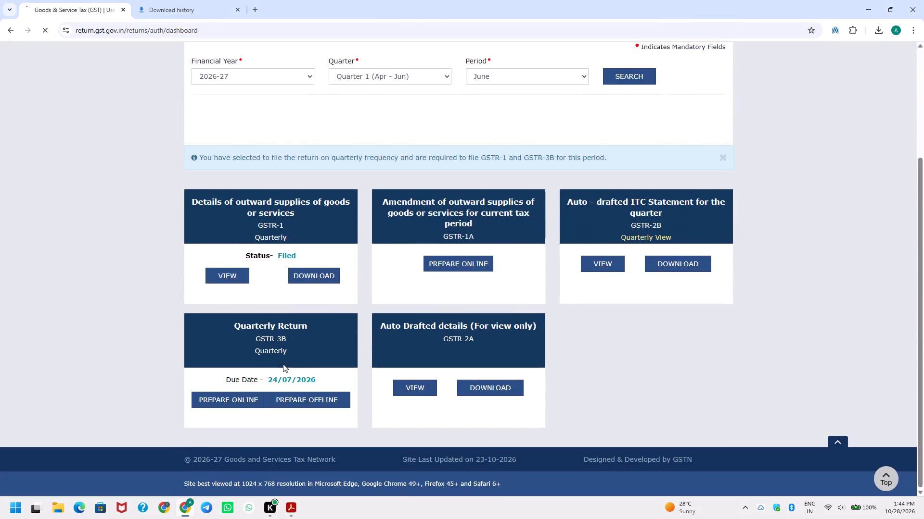
# Close the system generated summary and review the GSTR-3B tiles for outward tax, eligible ITC, and interest and late fee.
pyautogui.scroll(-1, 537, 323)
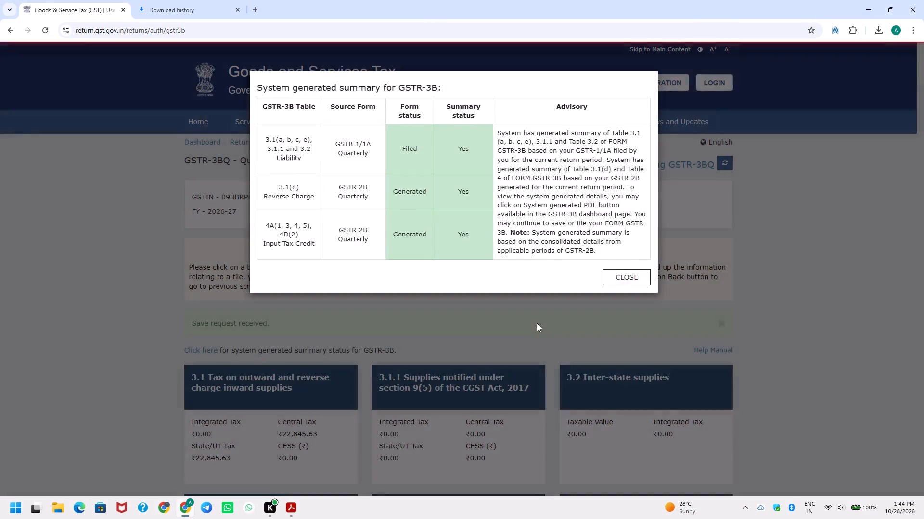
pyautogui.scroll(-1, 537, 323)
pyautogui.click(625, 277)
pyautogui.scroll(-4, 585, 324)
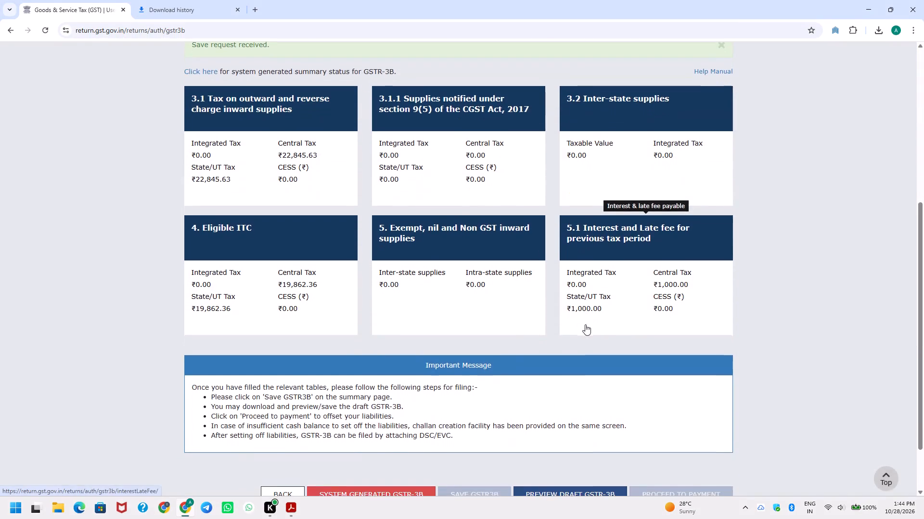
pyautogui.scroll(-3, 586, 330)
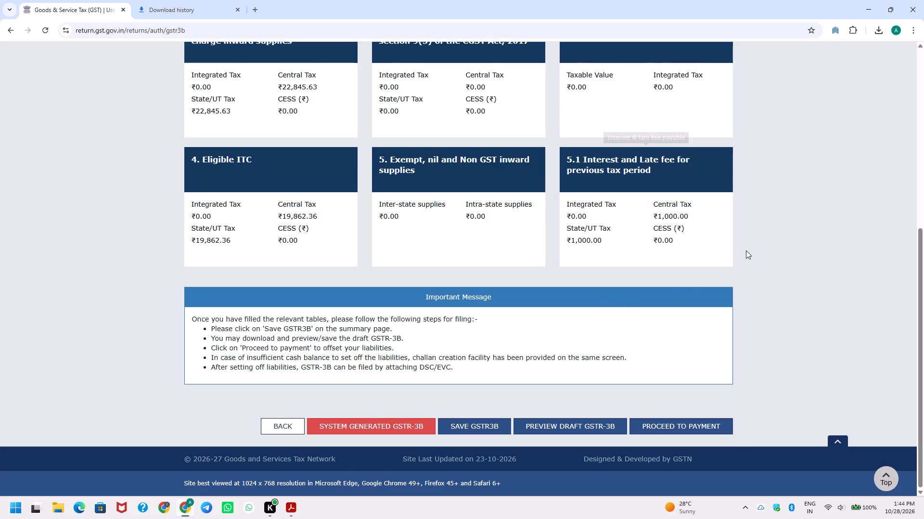
pyautogui.scroll(5, 746, 250)
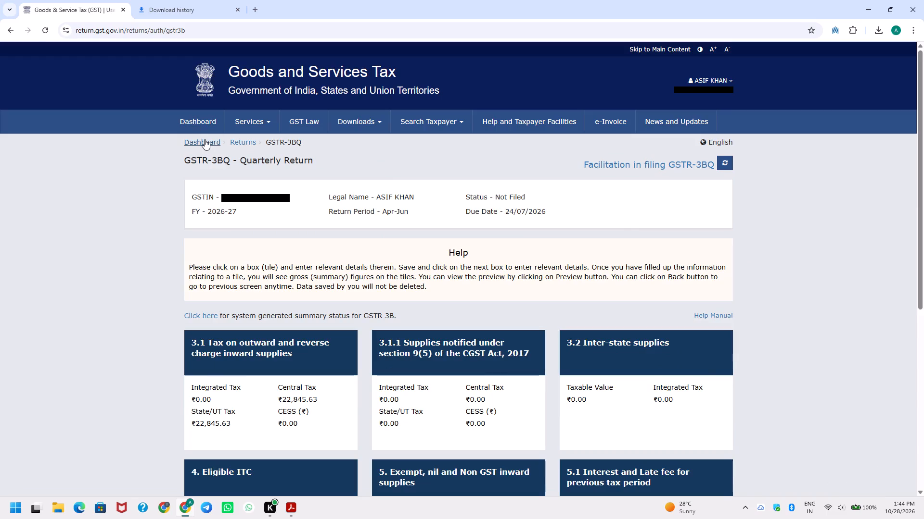
# Return to File Returns through the main dashboard and search again for 2026-27, Quarter 1 (Apr - Jun), June.
pyautogui.click(205, 139)
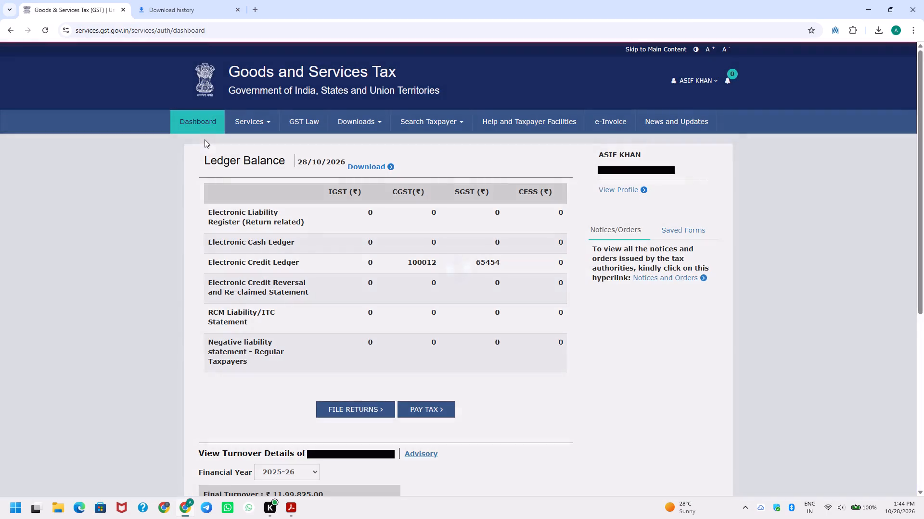
pyautogui.click(359, 408)
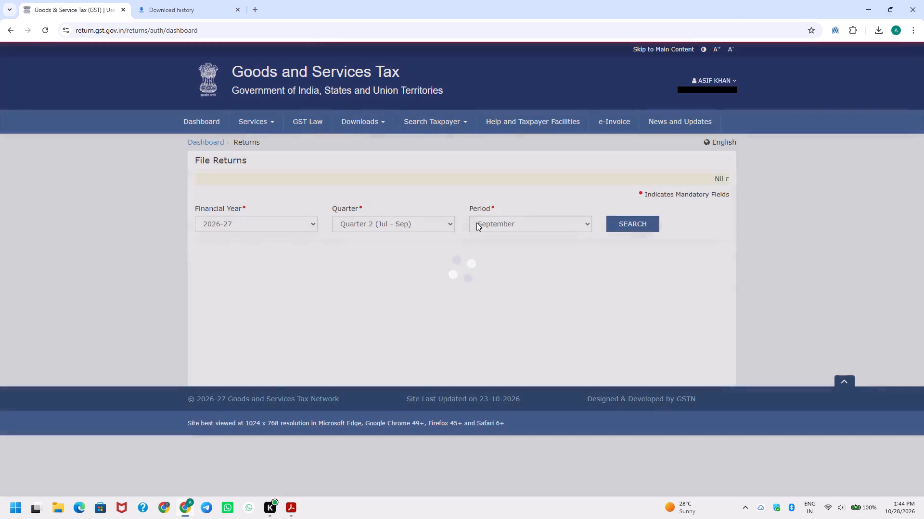
pyautogui.click(413, 227)
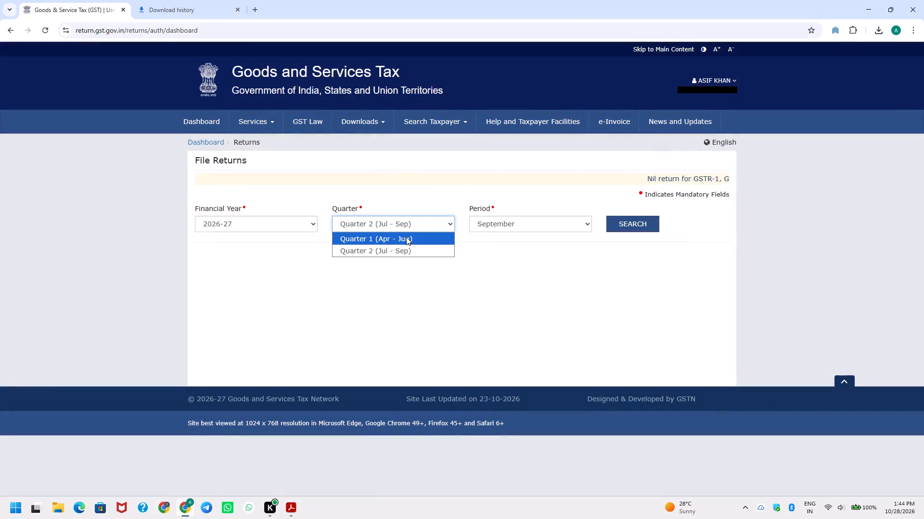
pyautogui.click(417, 241)
pyautogui.click(621, 227)
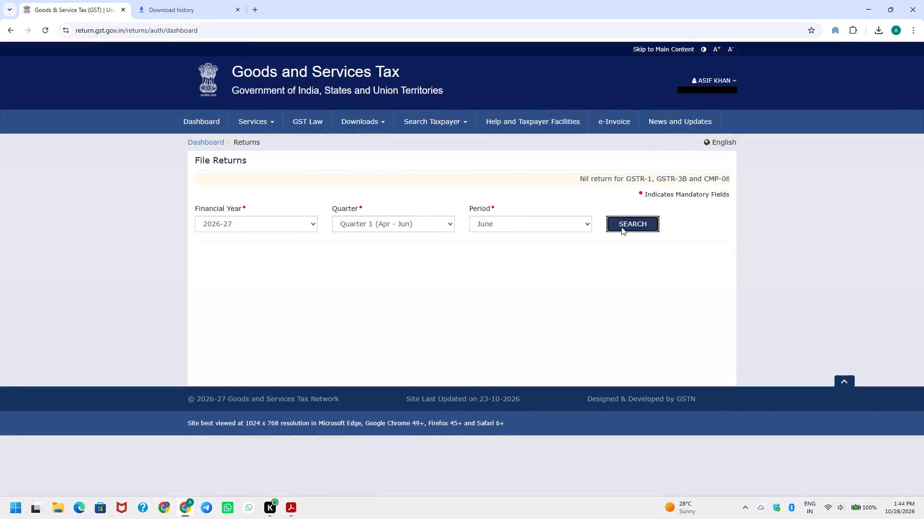